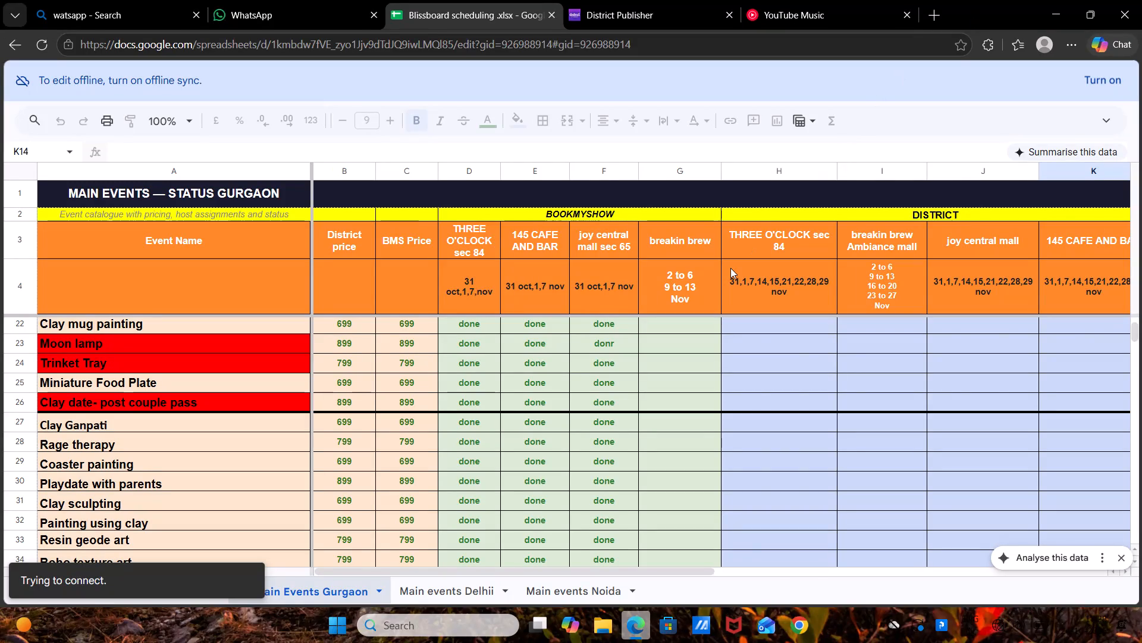
Reload the Blissboard scheduling spreadsheet.
{"action": "scroll", "coordinate": [730, 268], "scroll_direction": "left", "scroll_amount": 2}
{"action": "scroll", "coordinate": [730, 268], "scroll_direction": "right", "scroll_amount": 2}
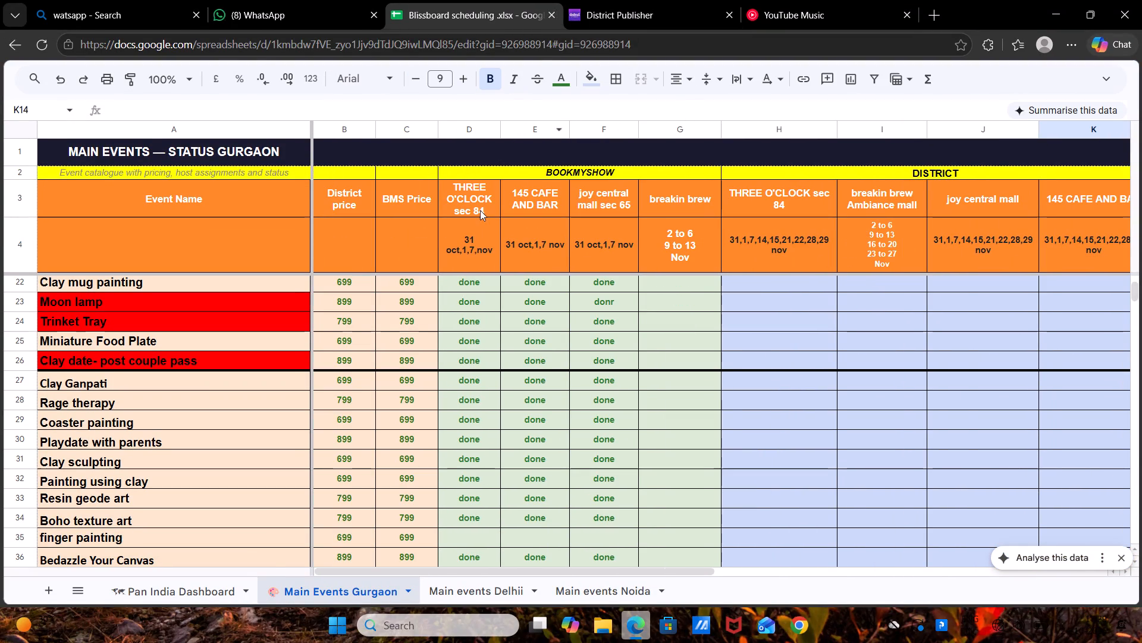
{"action": "left_click", "coordinate": [32, 46]}
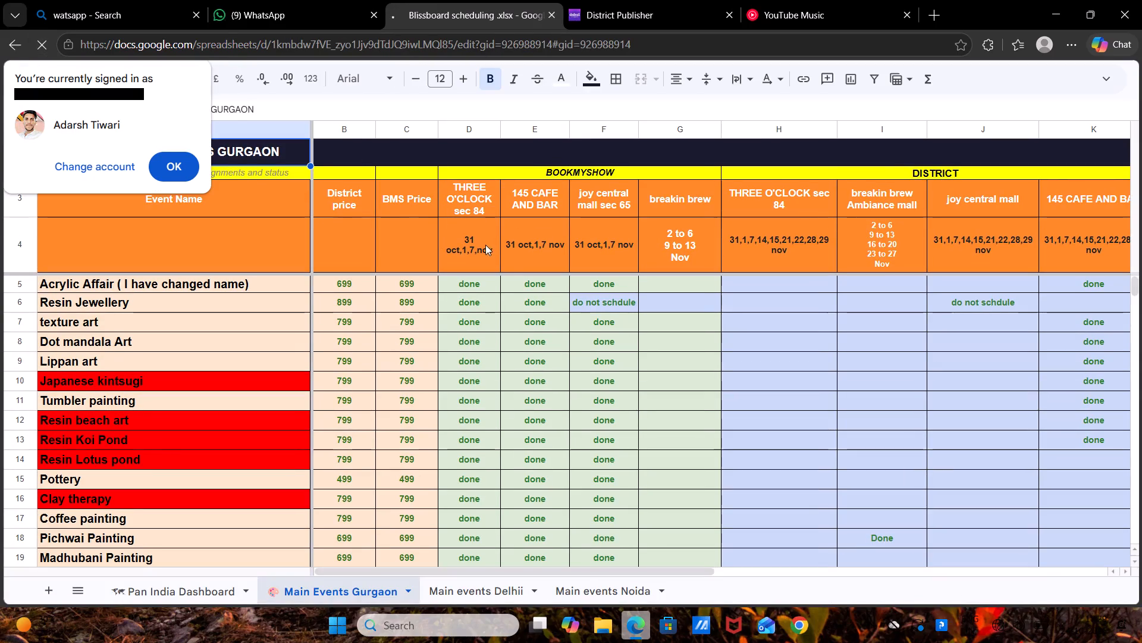
Check the scheduling status of the Gurgaon events under District's 145 CAFE AND BAR and select the Resin Lotus pond cell.
{"action": "scroll", "coordinate": [517, 286], "scroll_direction": "down", "scroll_amount": 2}
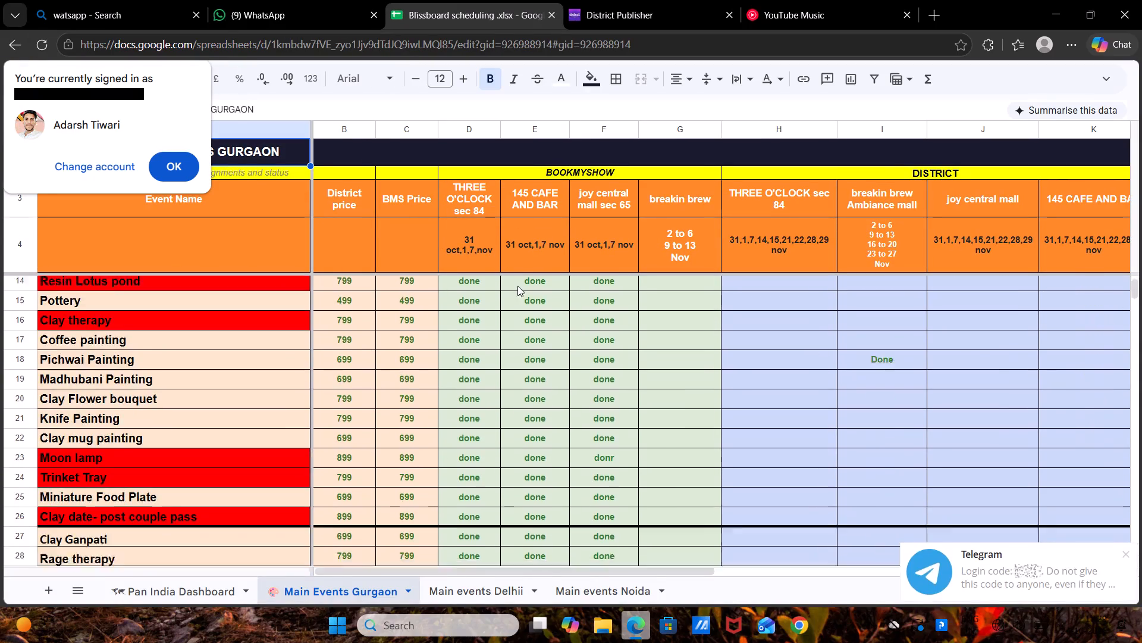
{"action": "scroll", "coordinate": [517, 286], "scroll_direction": "up", "scroll_amount": 2}
{"action": "scroll", "coordinate": [517, 286], "scroll_direction": "left", "scroll_amount": 1}
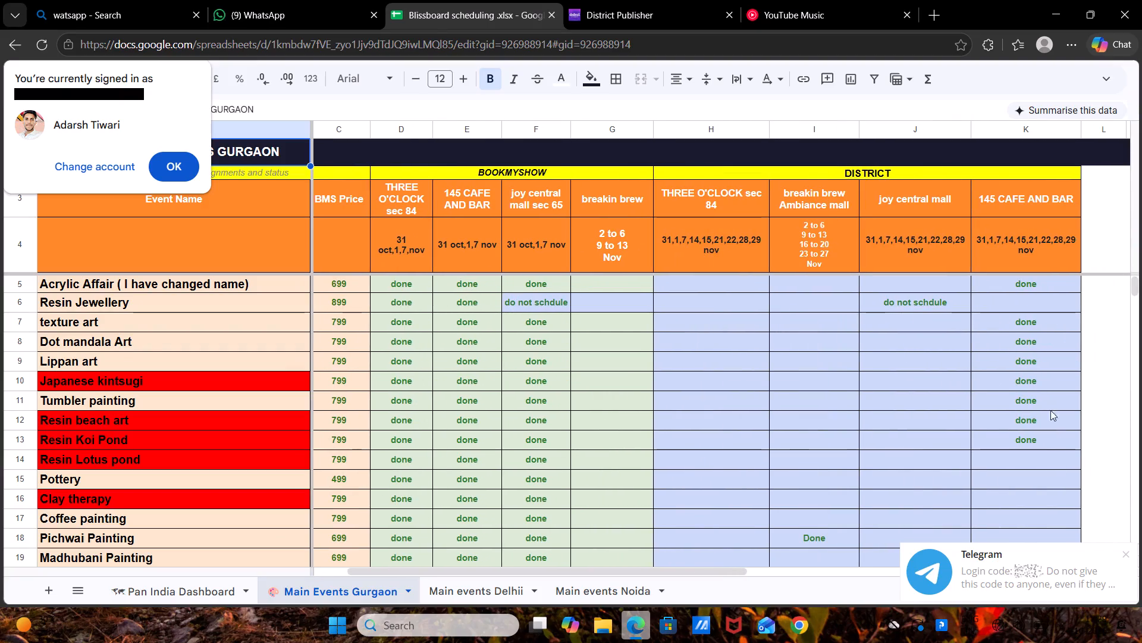
{"action": "left_click", "coordinate": [1044, 459]}
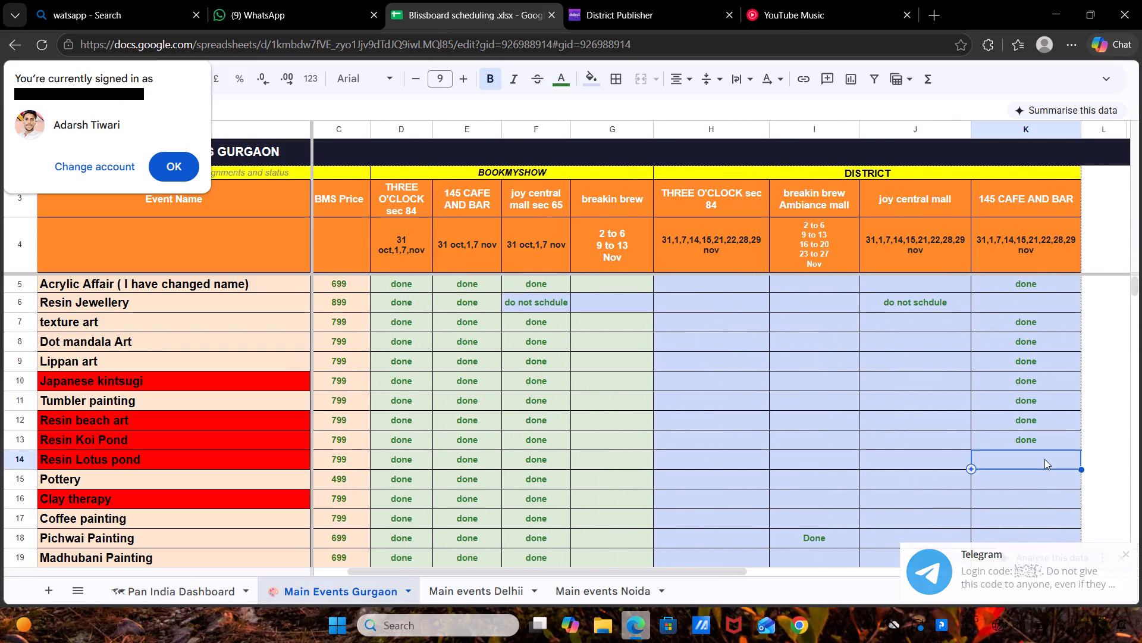
{"action": "scroll", "coordinate": [927, 445], "scroll_direction": "right", "scroll_amount": 1}
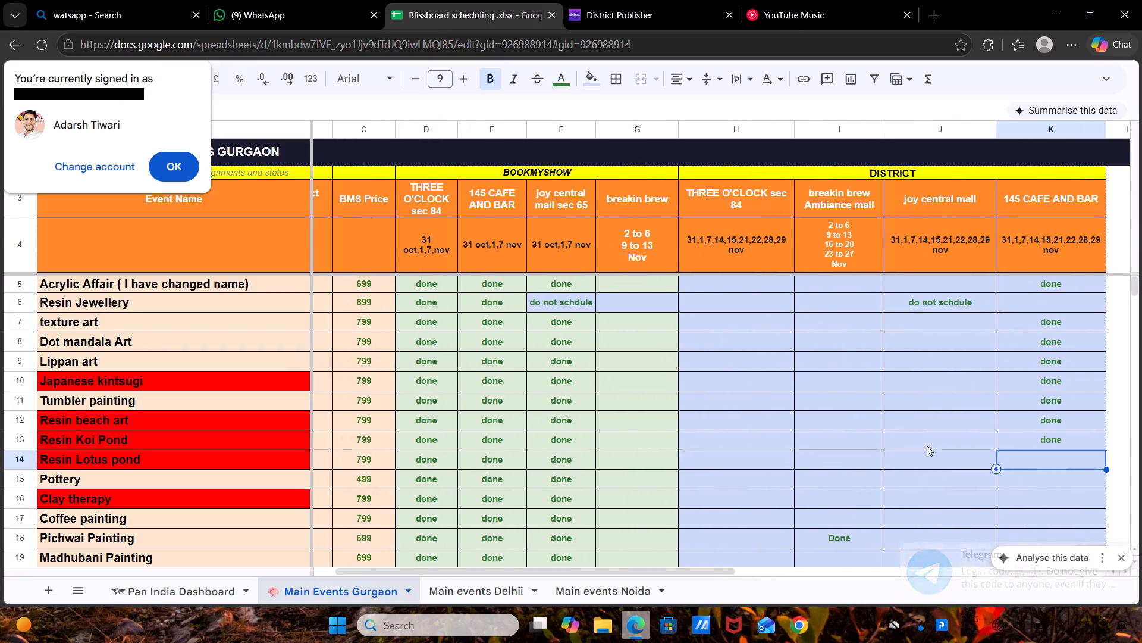
{"action": "scroll", "coordinate": [927, 445], "scroll_direction": "right", "scroll_amount": 1}
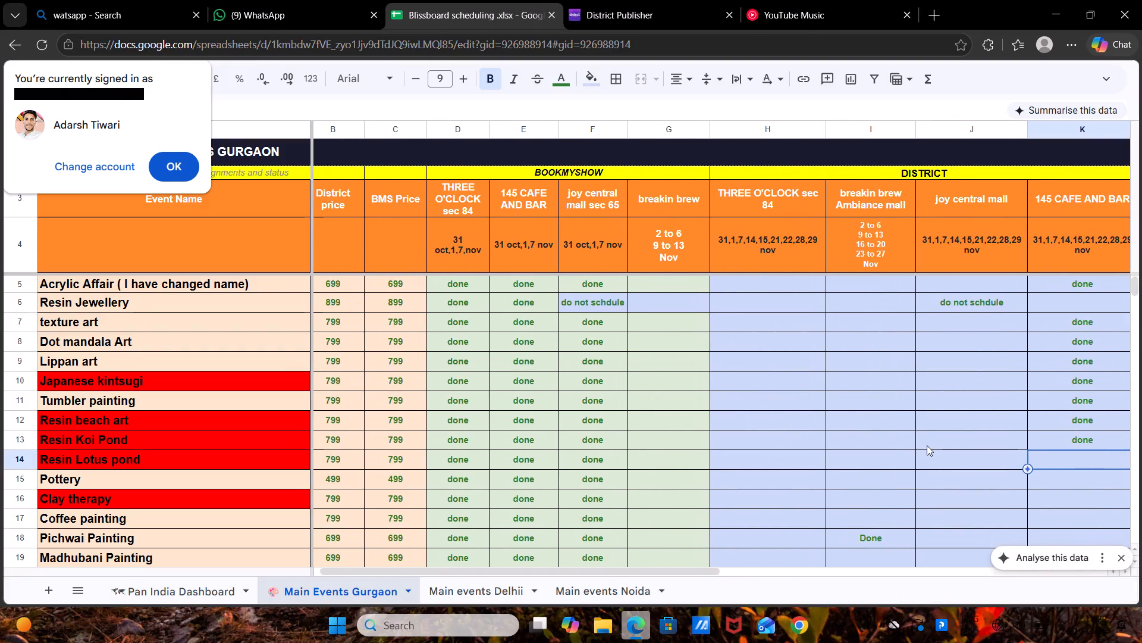
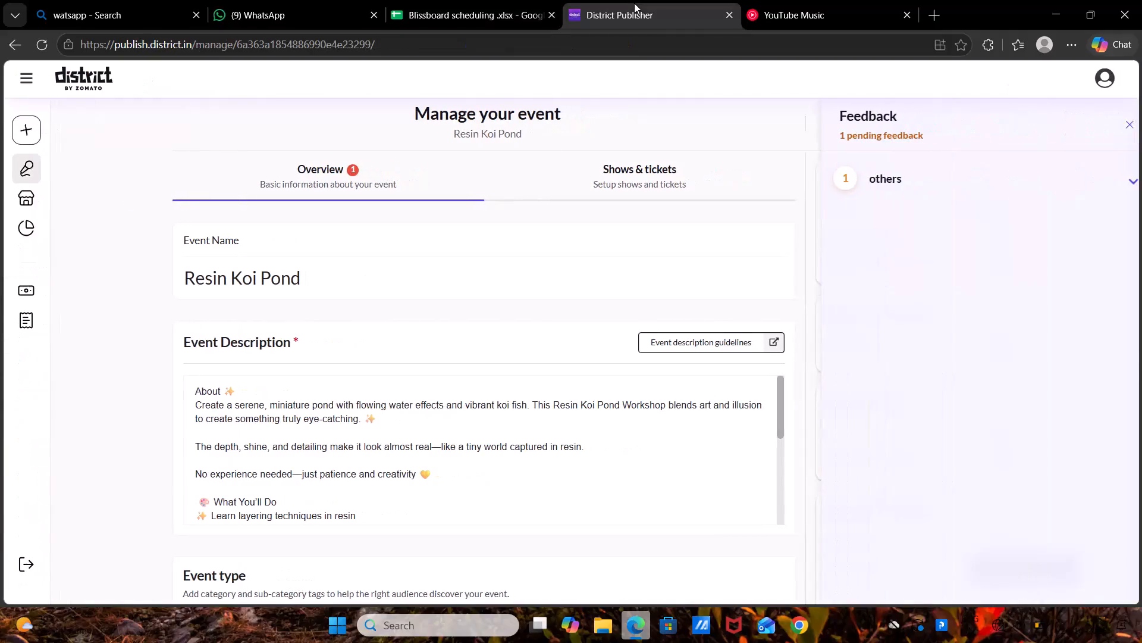
Check the Main Events Gurgaon status sheet in the Blissboard scheduling spreadsheet for the event that still needs scheduling, and return to District Publisher.
{"action": "left_click", "coordinate": [514, 0]}
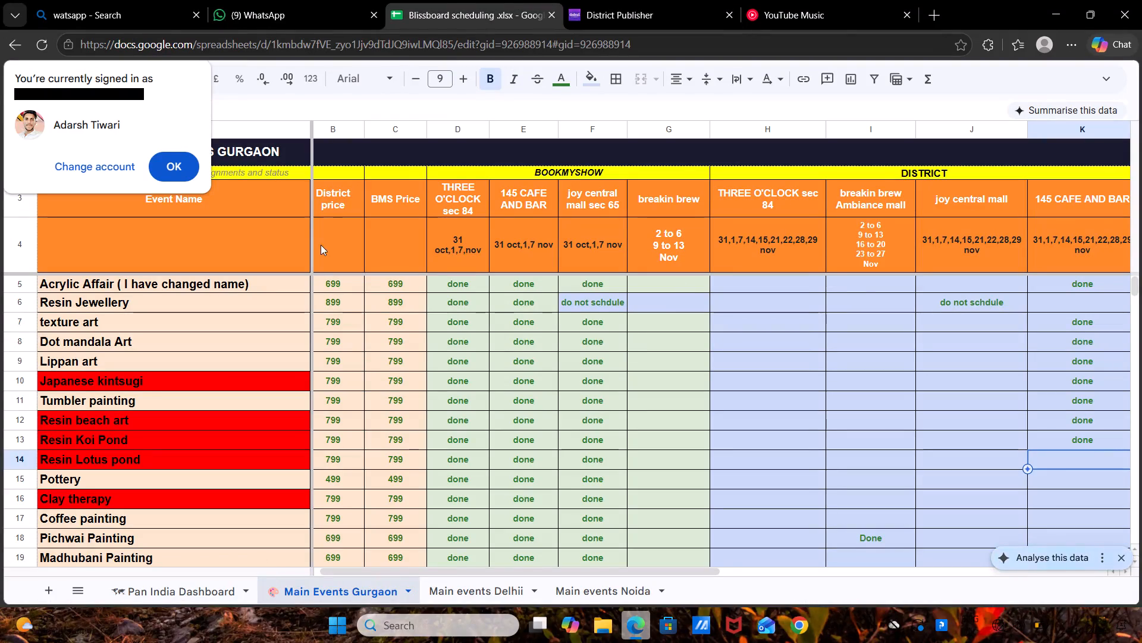
{"action": "left_click", "coordinate": [181, 163]}
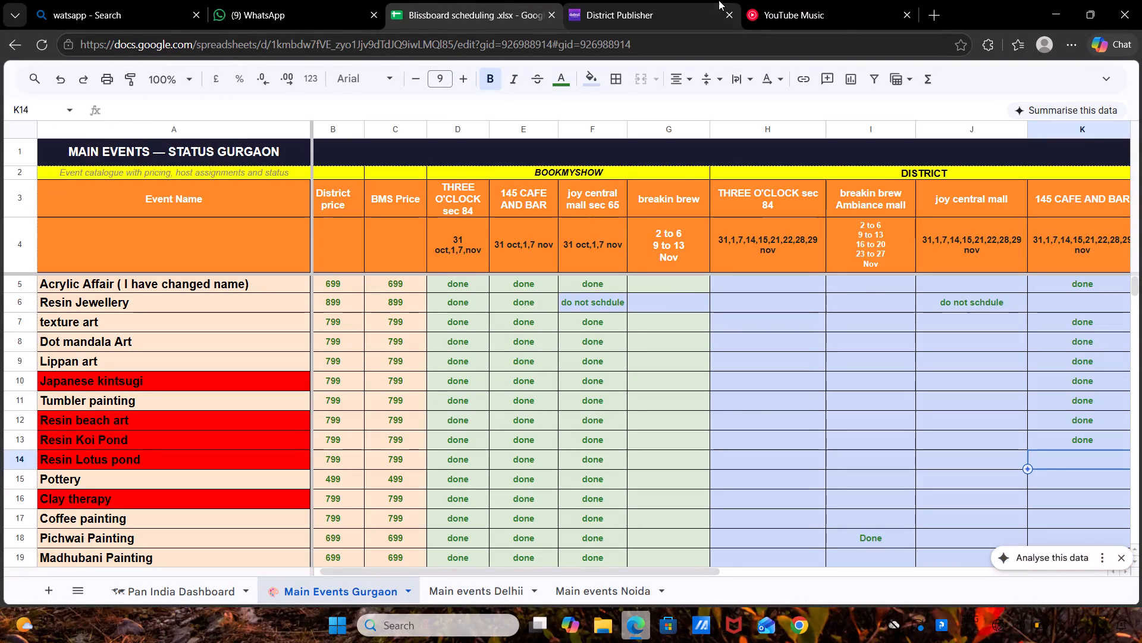
{"action": "left_click", "coordinate": [721, 0]}
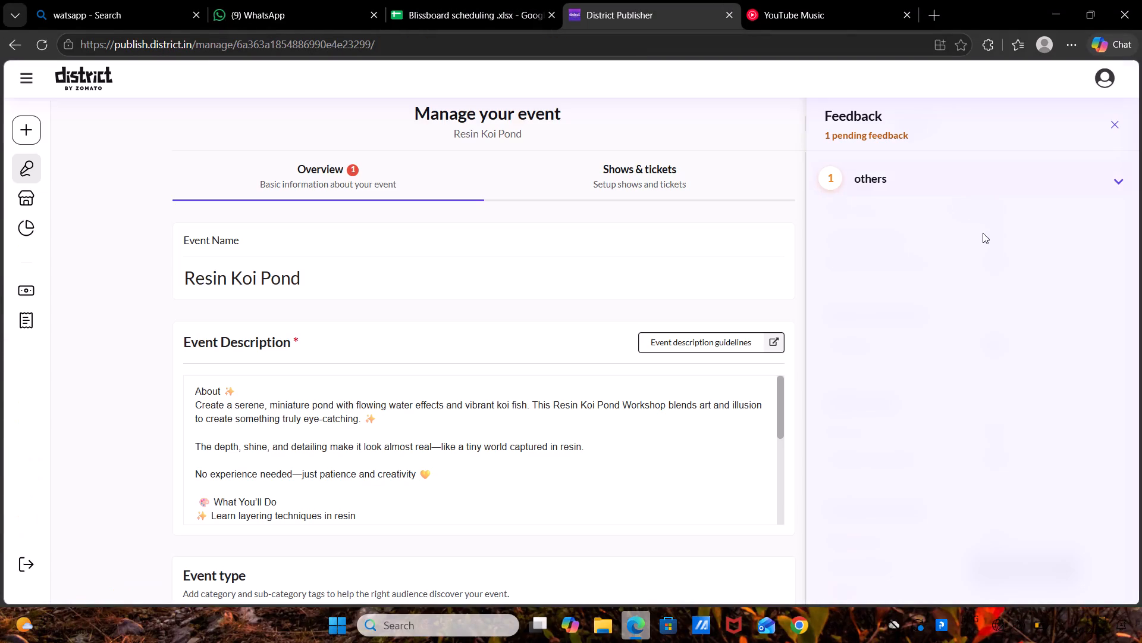
Leave the Resin Koi Pond event and search the events overview for "Resin lotus pond".
{"action": "left_click", "coordinate": [1118, 121]}
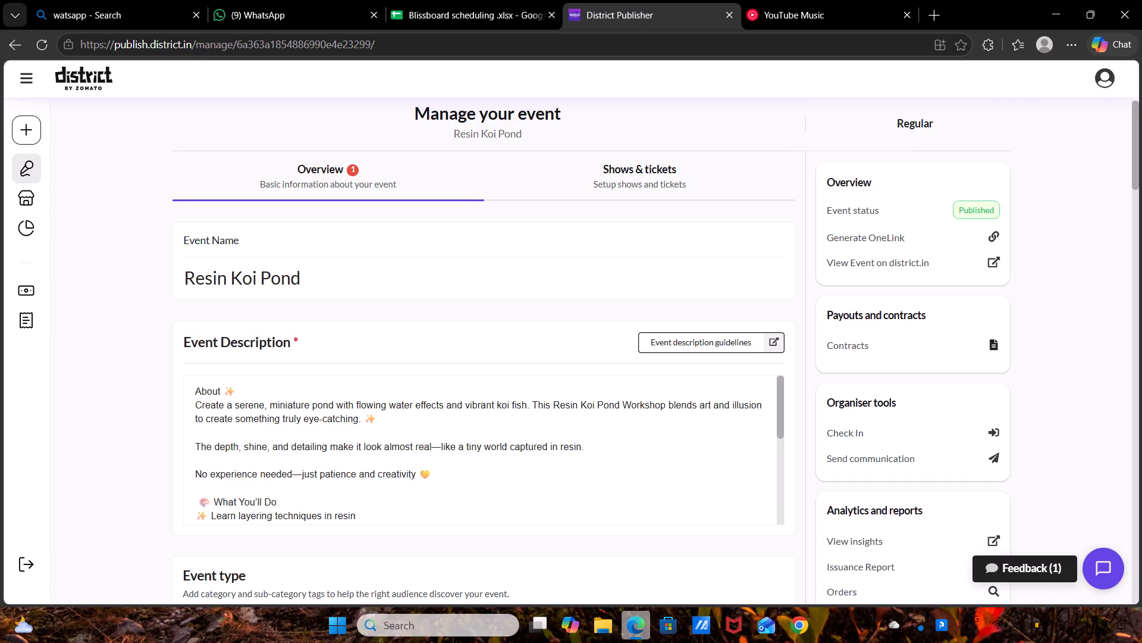
{"action": "left_click", "coordinate": [12, 54]}
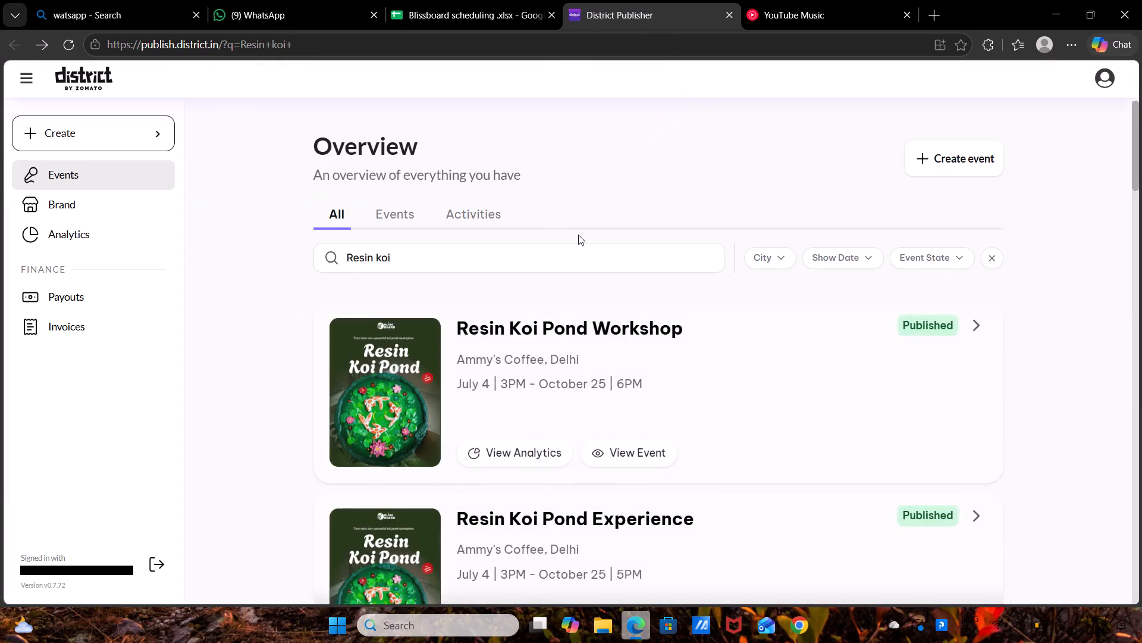
{"action": "left_click", "coordinate": [578, 235]}
{"action": "left_click", "coordinate": [551, 244]}
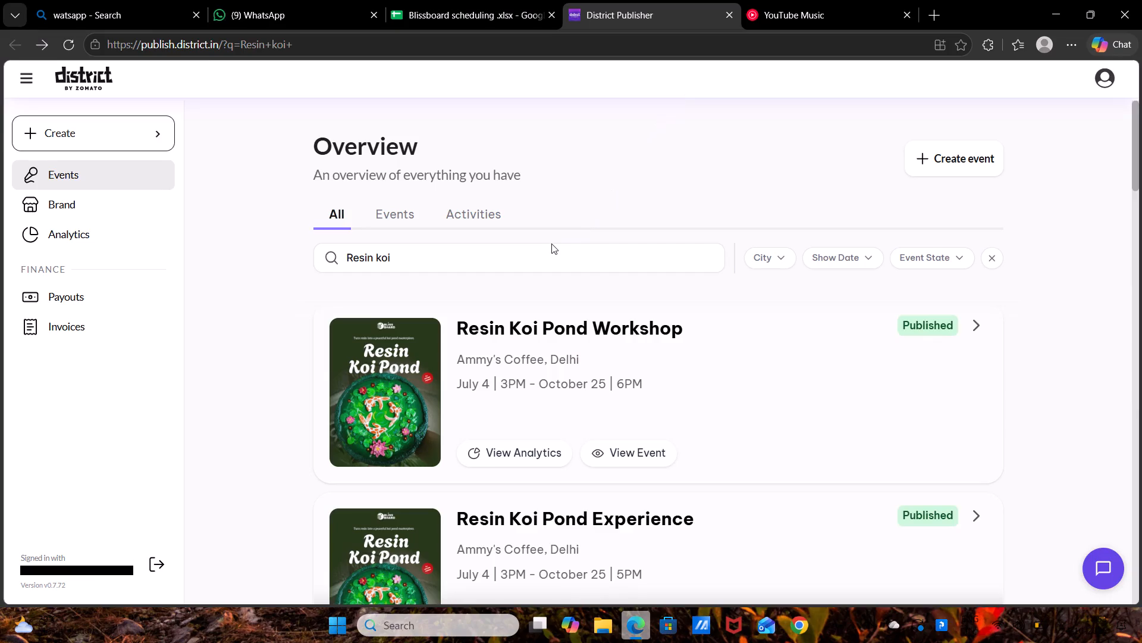
{"action": "key", "text": "BackSpace"}
{"action": "key", "text": "BackSpace"}
{"action": "key", "text": "BackSpace"}
{"action": "key", "text": "BackSpace"}
{"action": "type", "text": "lotus"}
{"action": "key", "text": "space"}
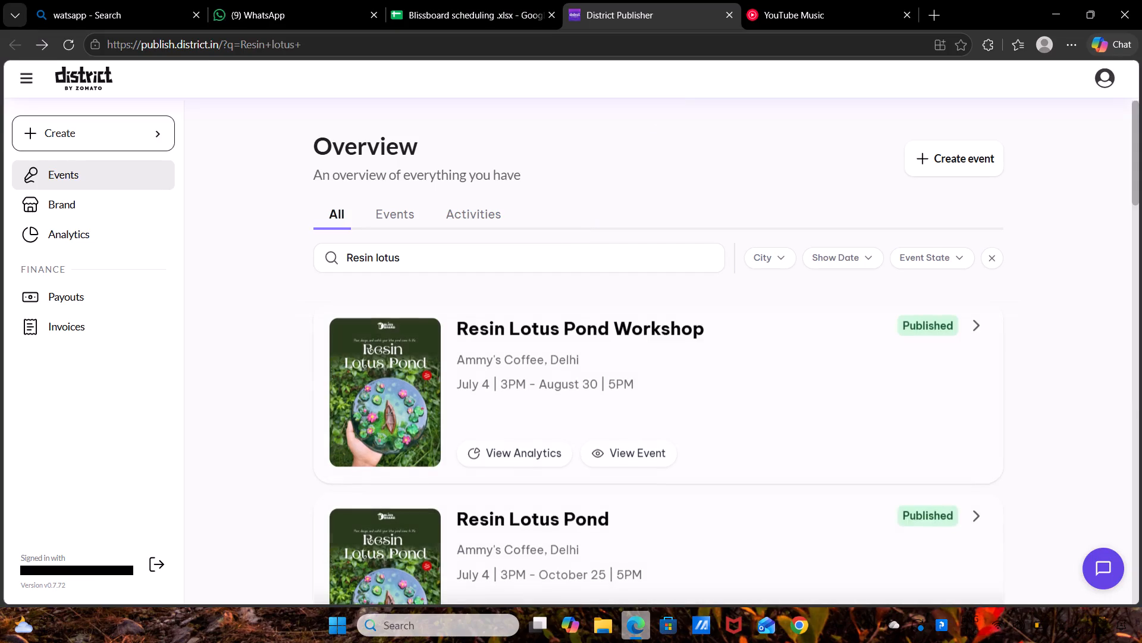
{"action": "type", "text": "pond"}
{"action": "key", "text": "space"}
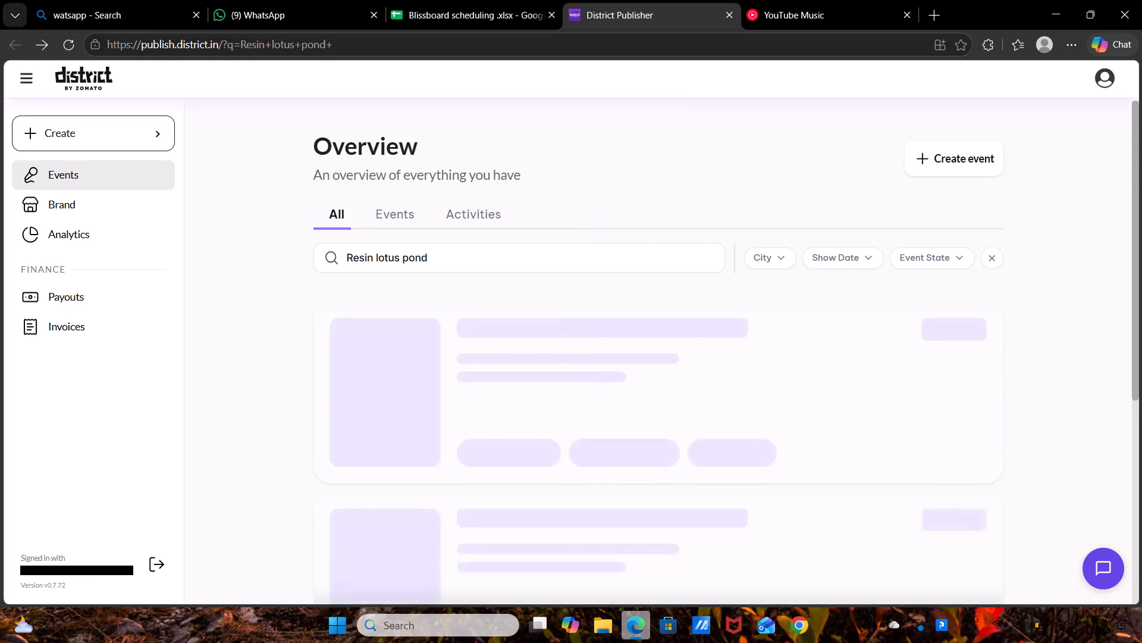
Open the published Resin Lotus Pond Experience event at 145 Cafe & Bar, Gurugram, for managing.
{"action": "scroll", "coordinate": [565, 374], "scroll_direction": "down", "scroll_amount": 1}
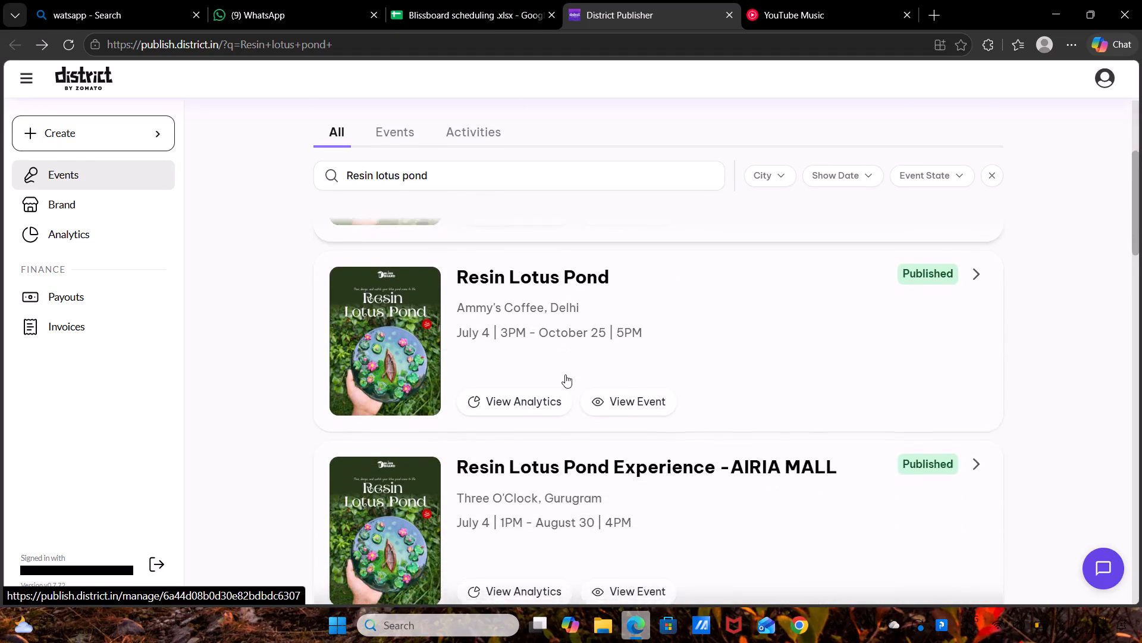
{"action": "scroll", "coordinate": [565, 374], "scroll_direction": "down", "scroll_amount": 4}
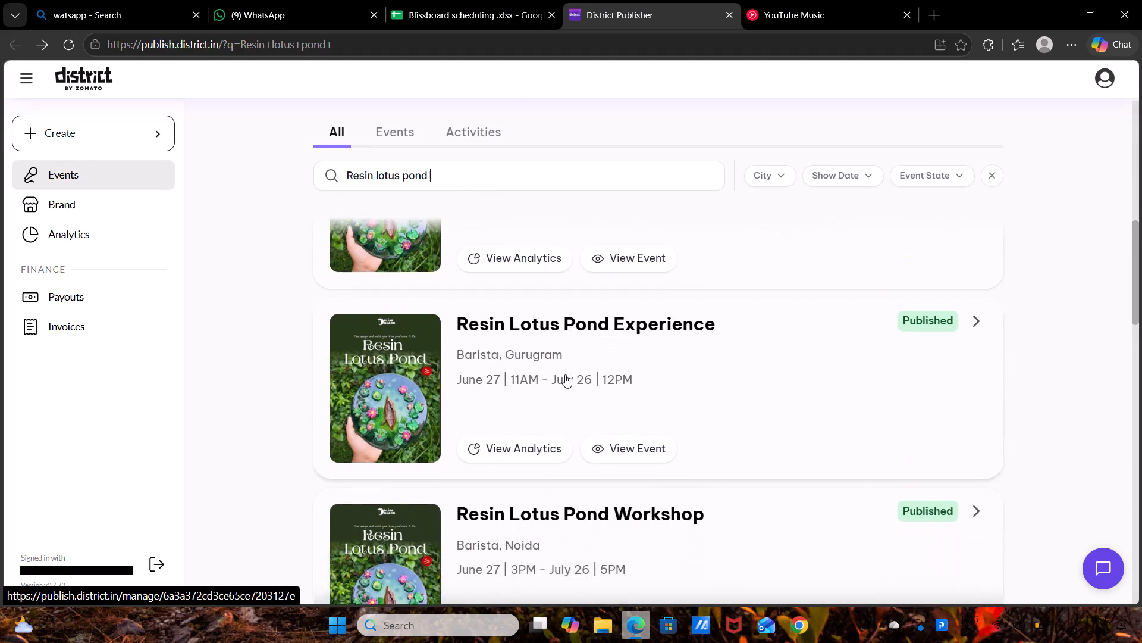
{"action": "scroll", "coordinate": [565, 374], "scroll_direction": "up", "scroll_amount": 1}
{"action": "scroll", "coordinate": [565, 374], "scroll_direction": "down", "scroll_amount": 2}
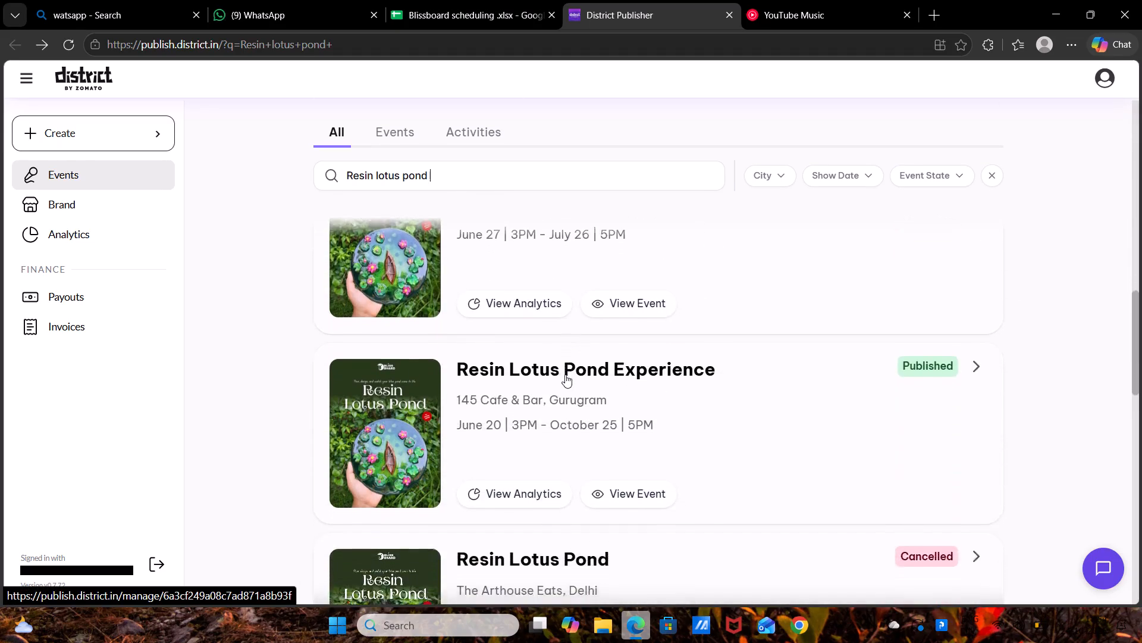
{"action": "scroll", "coordinate": [565, 374], "scroll_direction": "down", "scroll_amount": 1}
{"action": "left_click", "coordinate": [529, 307]}
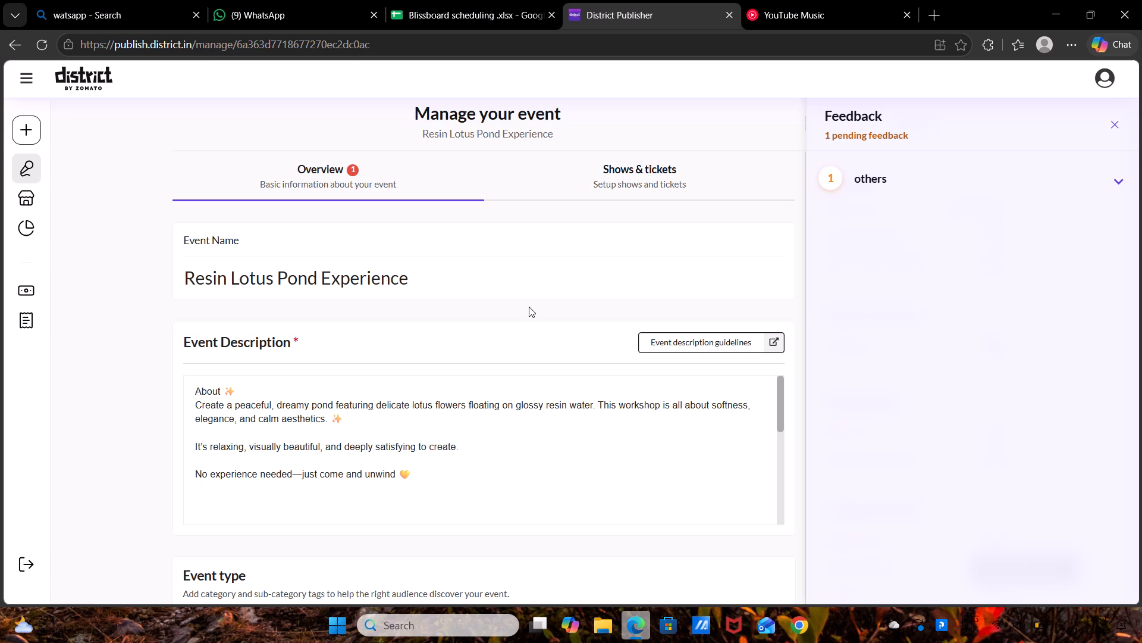
Start adding a show to this event in the recurring format with weekly repeats.
{"action": "left_click", "coordinate": [658, 167]}
{"action": "left_click", "coordinate": [620, 316]}
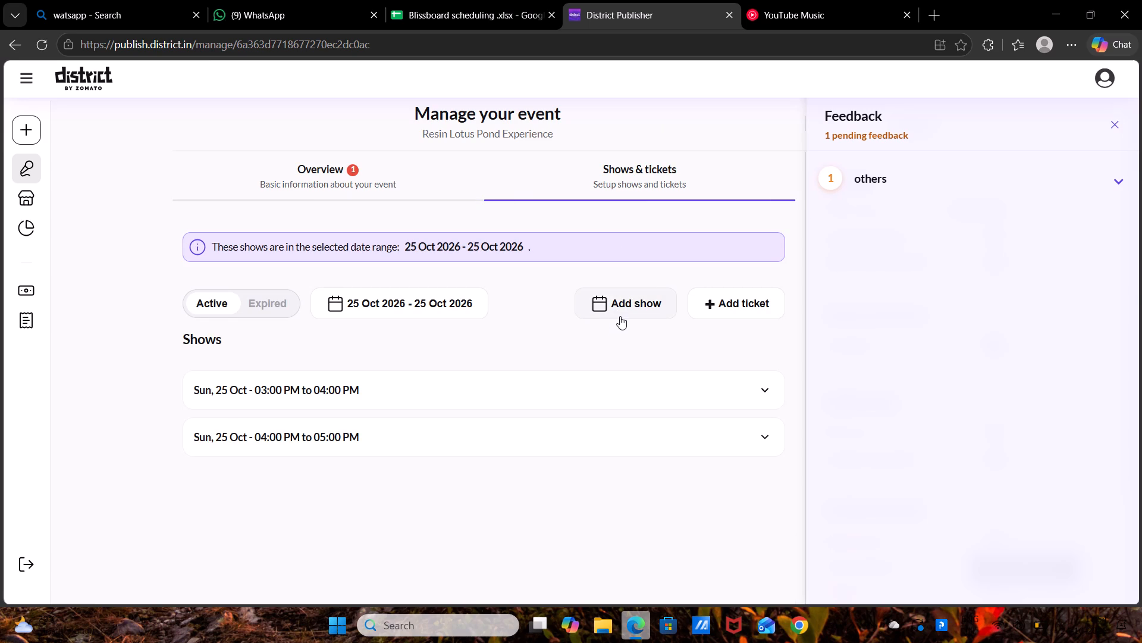
{"action": "left_click", "coordinate": [939, 244]}
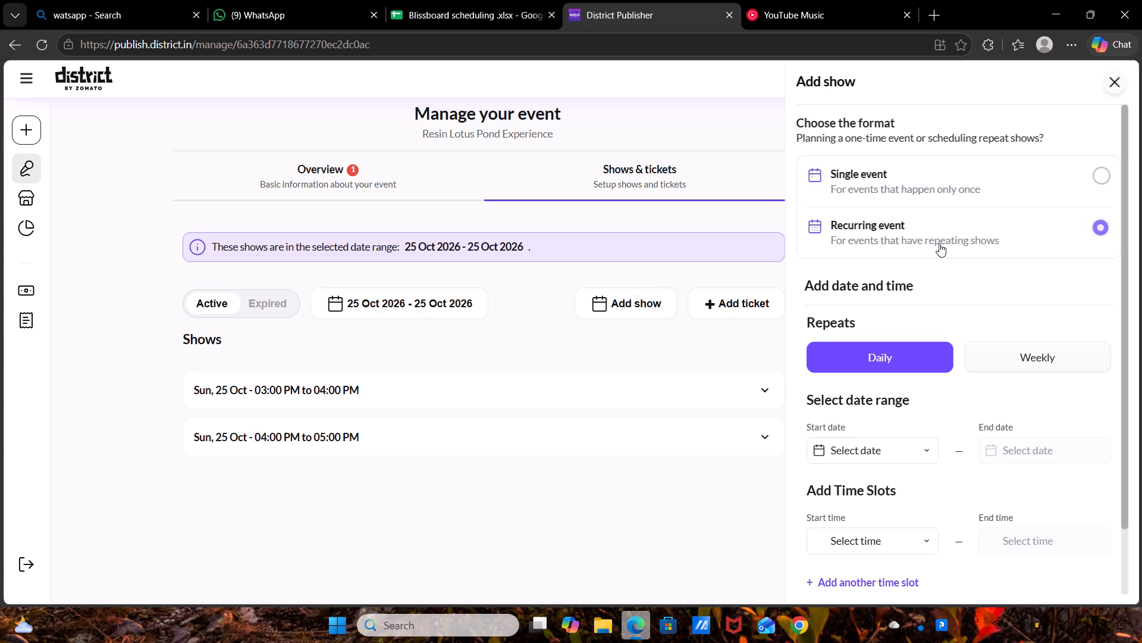
{"action": "left_click", "coordinate": [971, 347]}
{"action": "scroll", "coordinate": [971, 347], "scroll_direction": "down", "scroll_amount": 2}
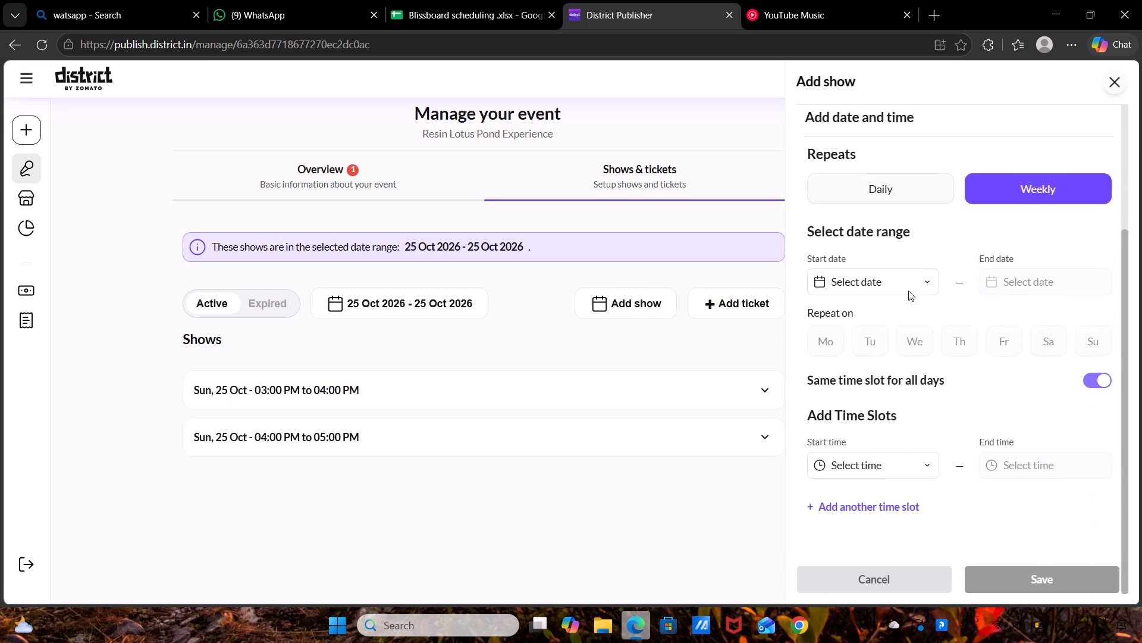
Set the show's date range from Sat, 31 Oct to Mon, 30 Nov, repeating on Saturday and Sunday.
{"action": "left_click", "coordinate": [900, 282]}
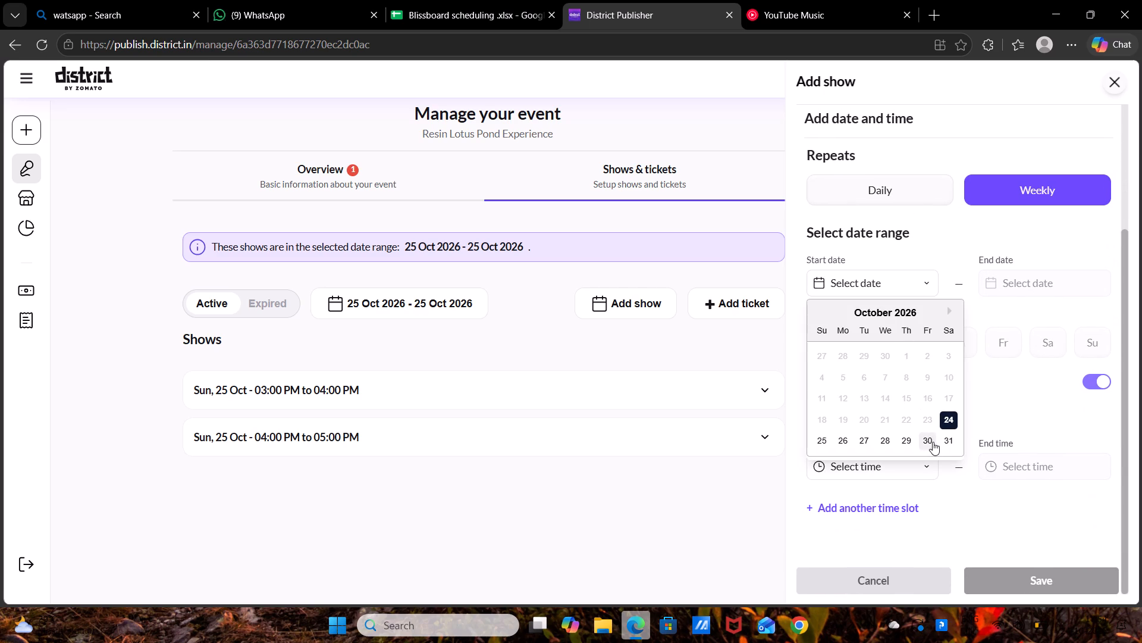
{"action": "left_click", "coordinate": [948, 442]}
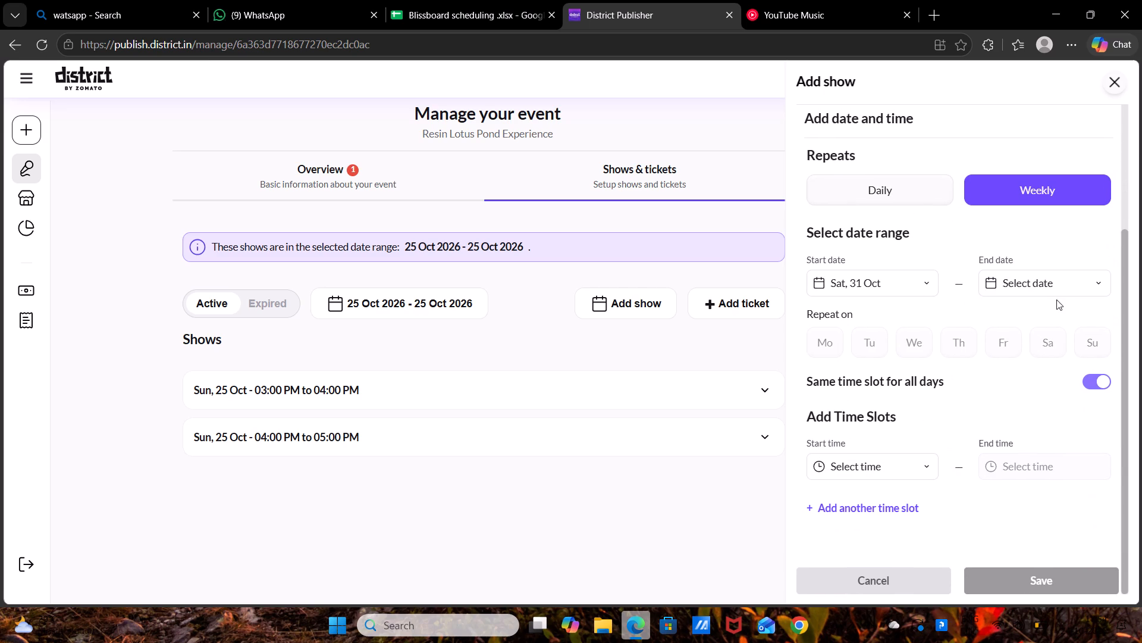
{"action": "double_click", "coordinate": [1061, 296]}
{"action": "left_click", "coordinate": [1094, 310]}
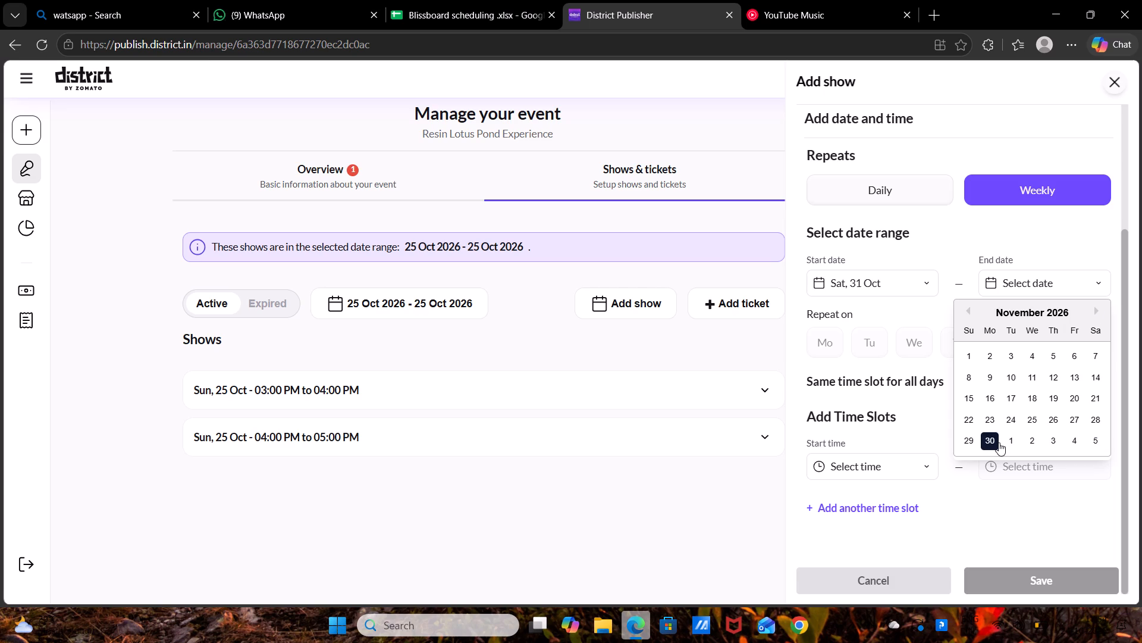
{"action": "left_click", "coordinate": [986, 441]}
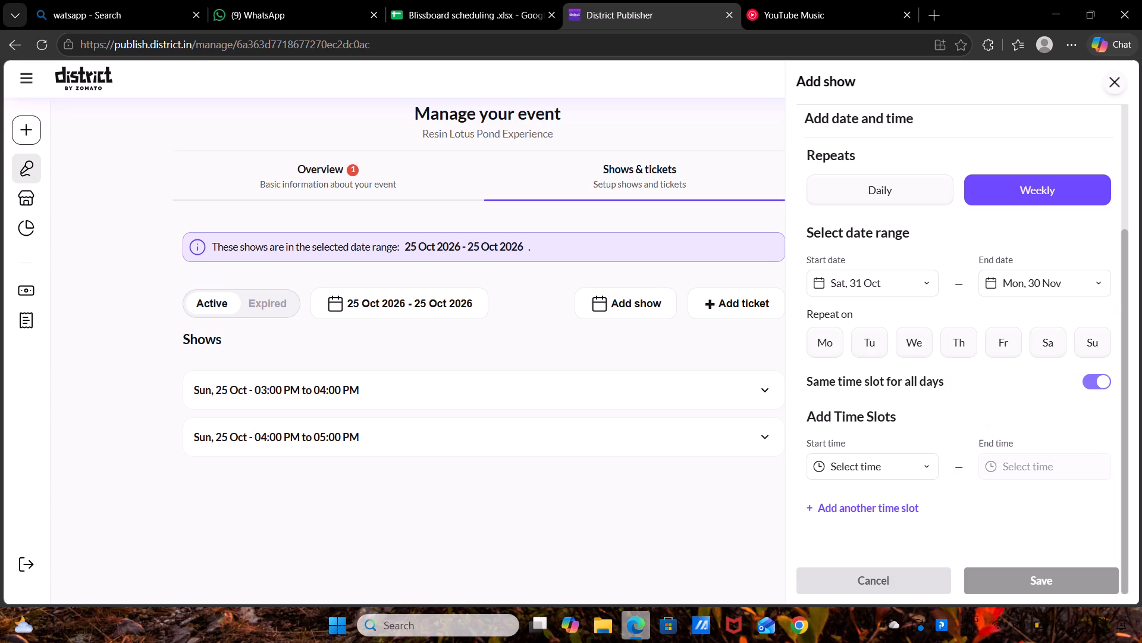
{"action": "left_click", "coordinate": [1040, 352]}
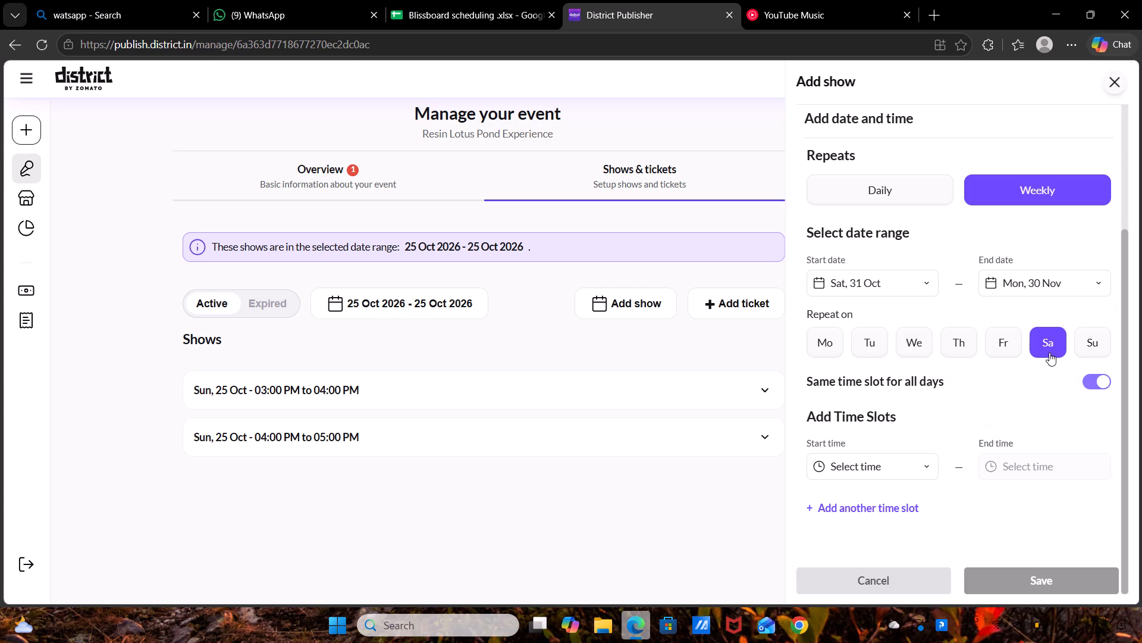
{"action": "left_click", "coordinate": [1081, 351]}
{"action": "scroll", "coordinate": [1081, 351], "scroll_direction": "down", "scroll_amount": 1}
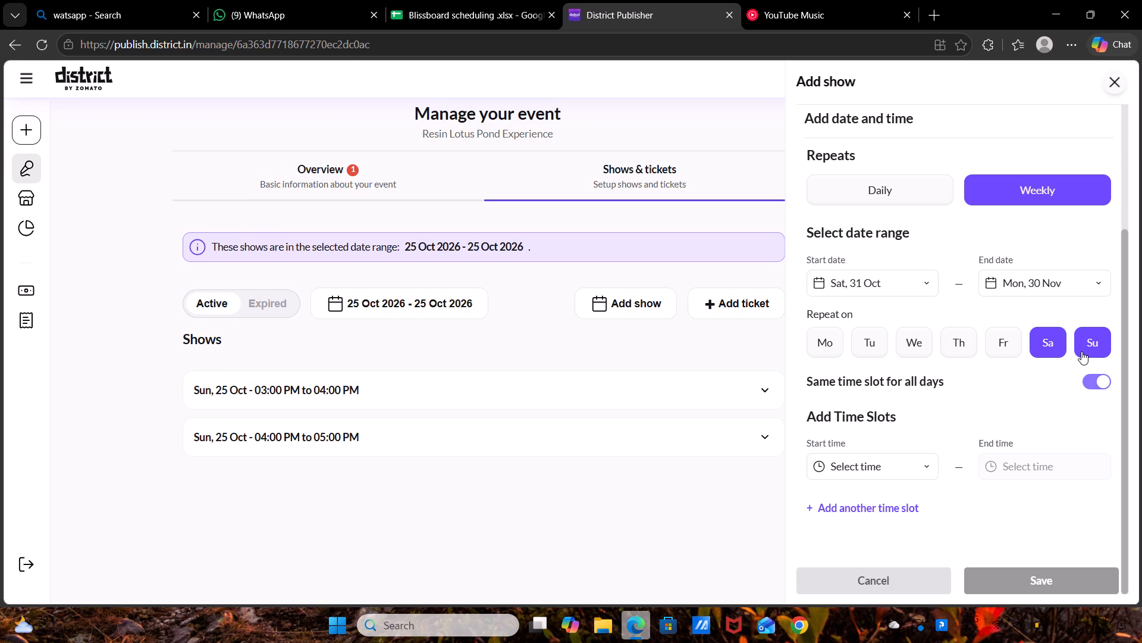
Set the first time slot to start at 03:00 PM and end at 04:00 PM.
{"action": "left_click", "coordinate": [899, 469]}
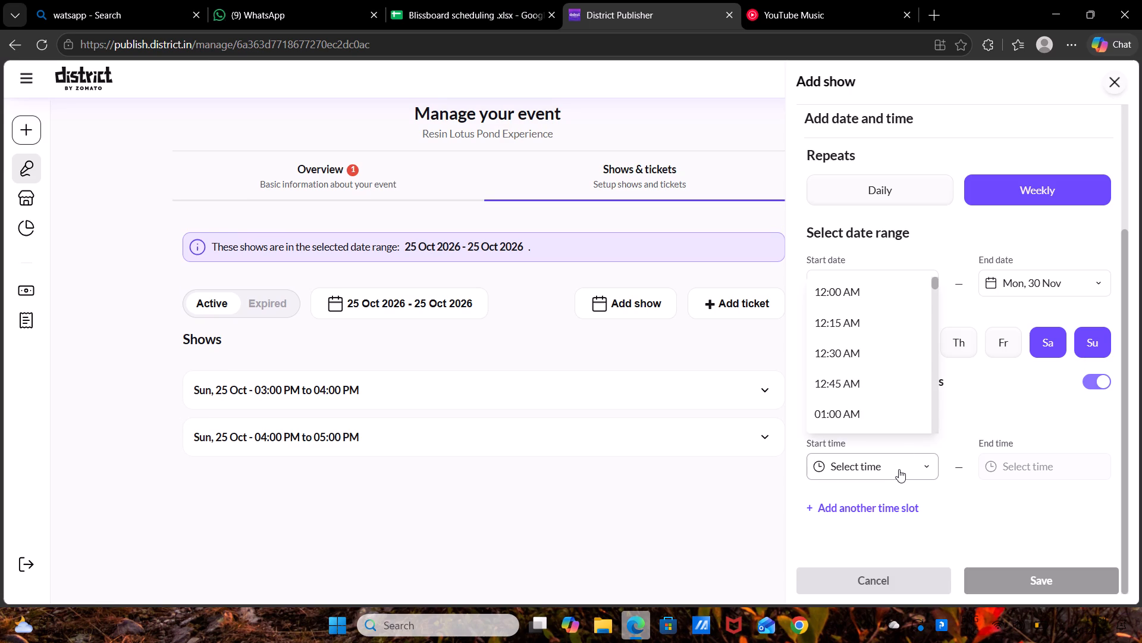
{"action": "left_click_drag", "start_coordinate": [932, 374], "coordinate": [933, 374]}
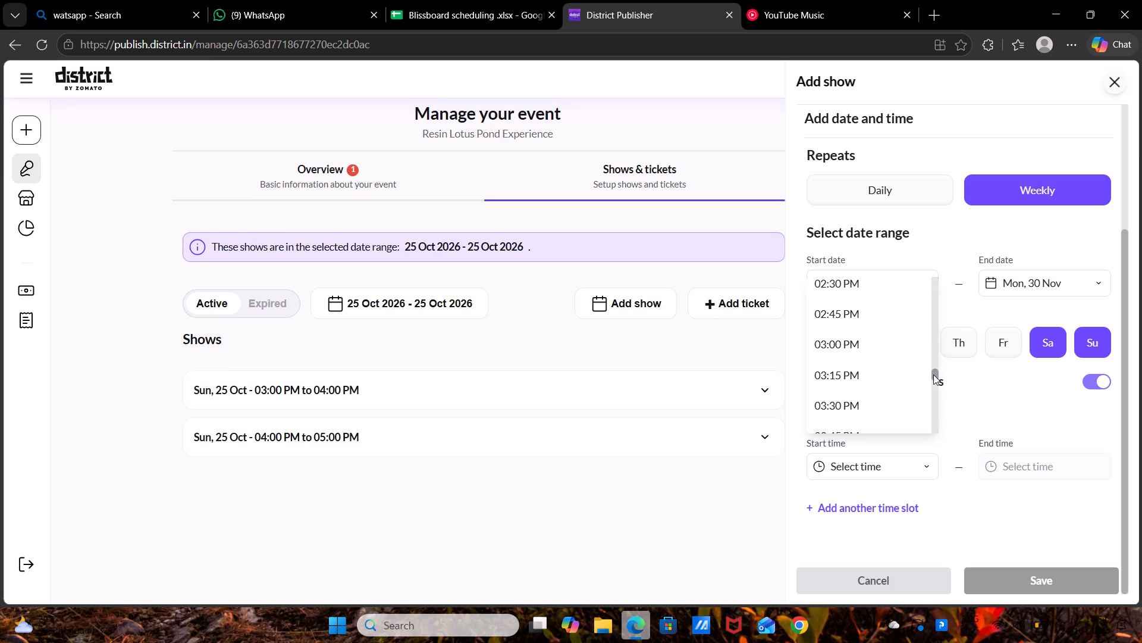
{"action": "left_click_drag", "start_coordinate": [933, 374], "coordinate": [878, 372]}
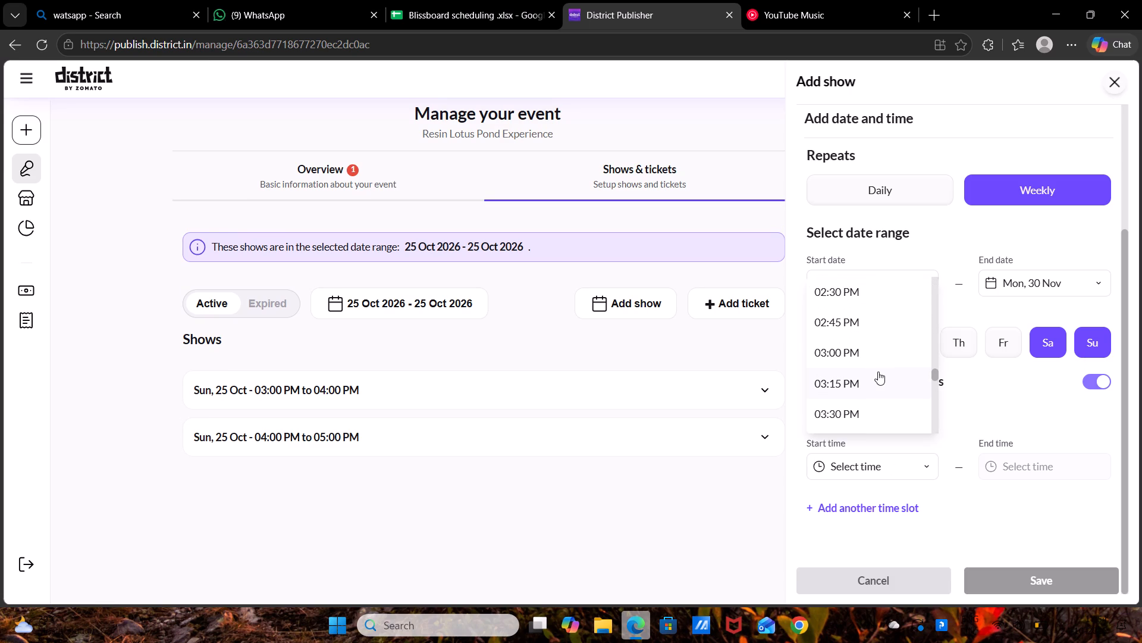
{"action": "left_click", "coordinate": [889, 360]}
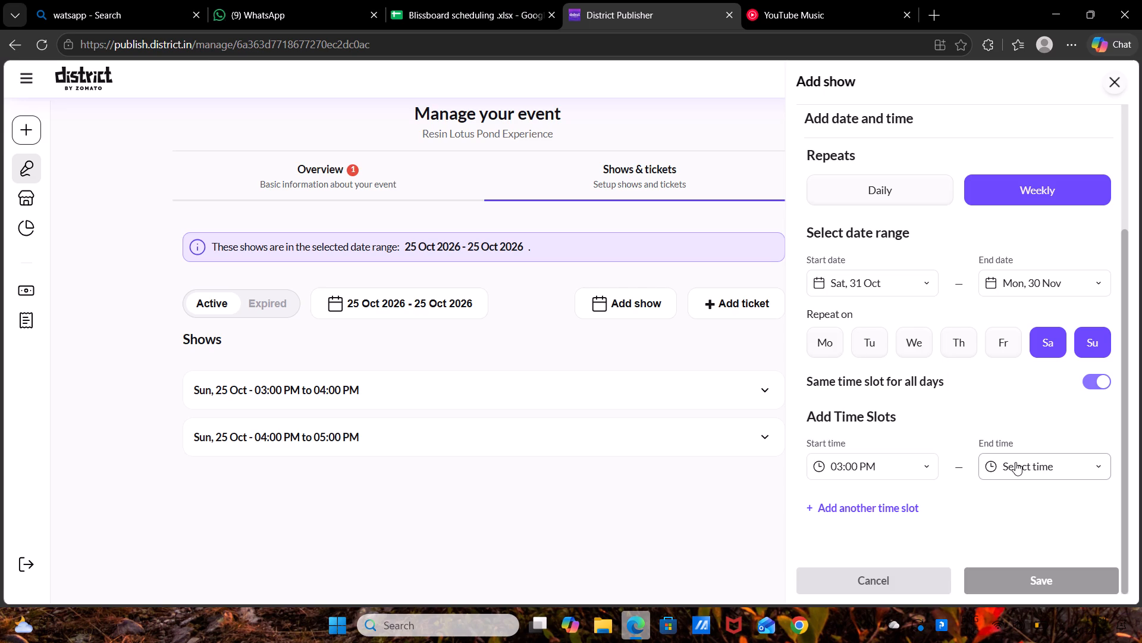
{"action": "left_click", "coordinate": [1015, 462]}
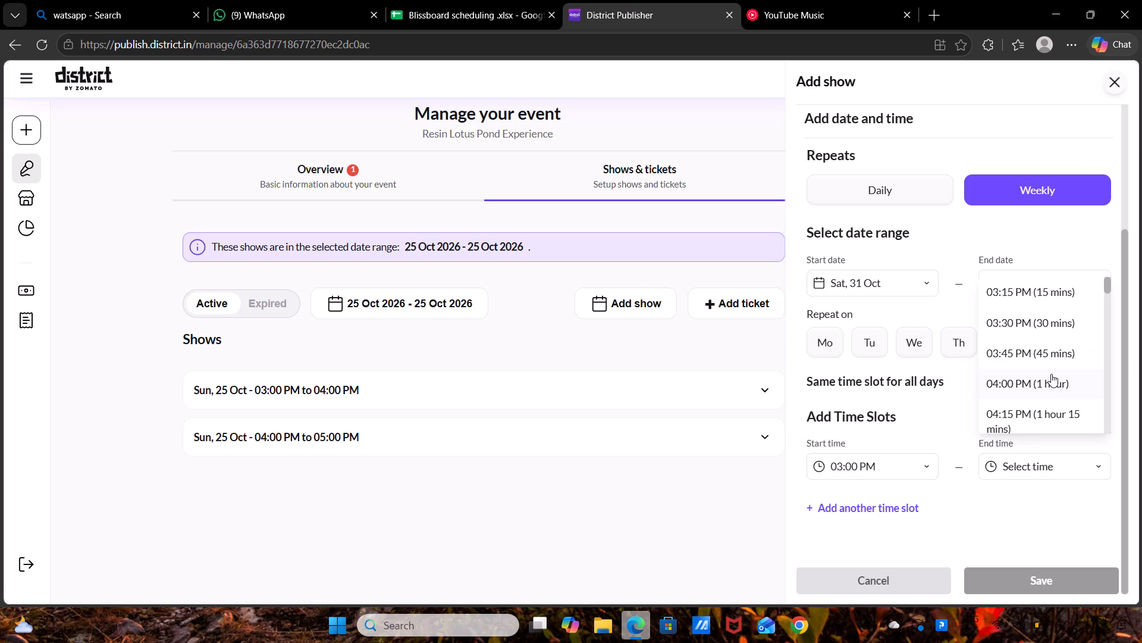
{"action": "left_click", "coordinate": [1051, 374]}
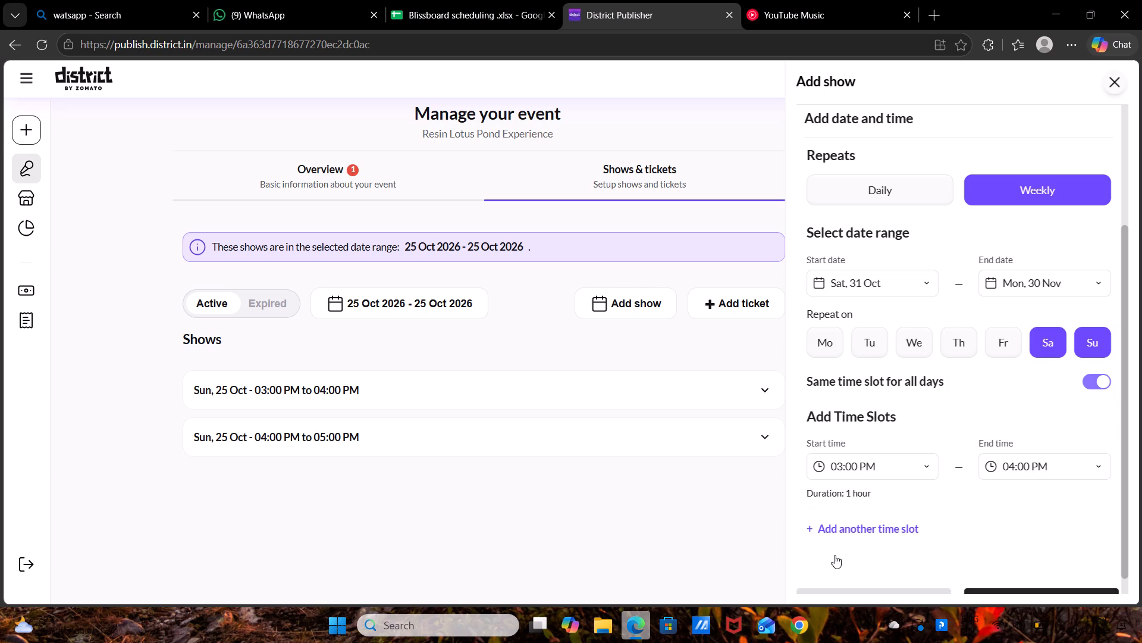
Add a second time slot from 04:00 PM to 05:00 PM and review the show settings.
{"action": "left_click", "coordinate": [864, 532]}
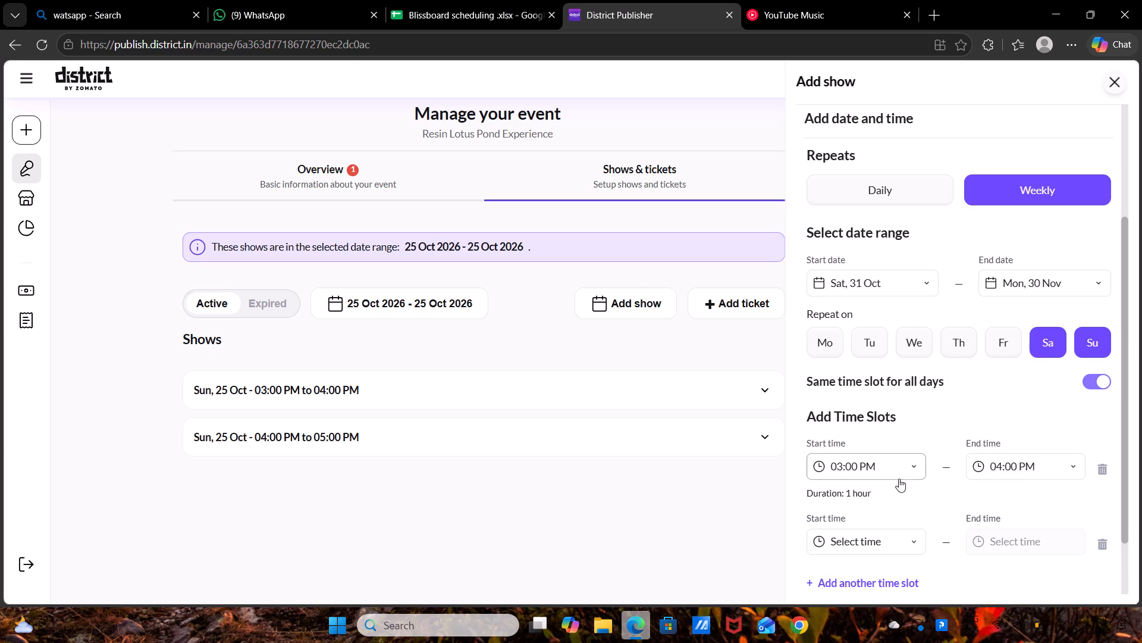
{"action": "left_click", "coordinate": [883, 545]}
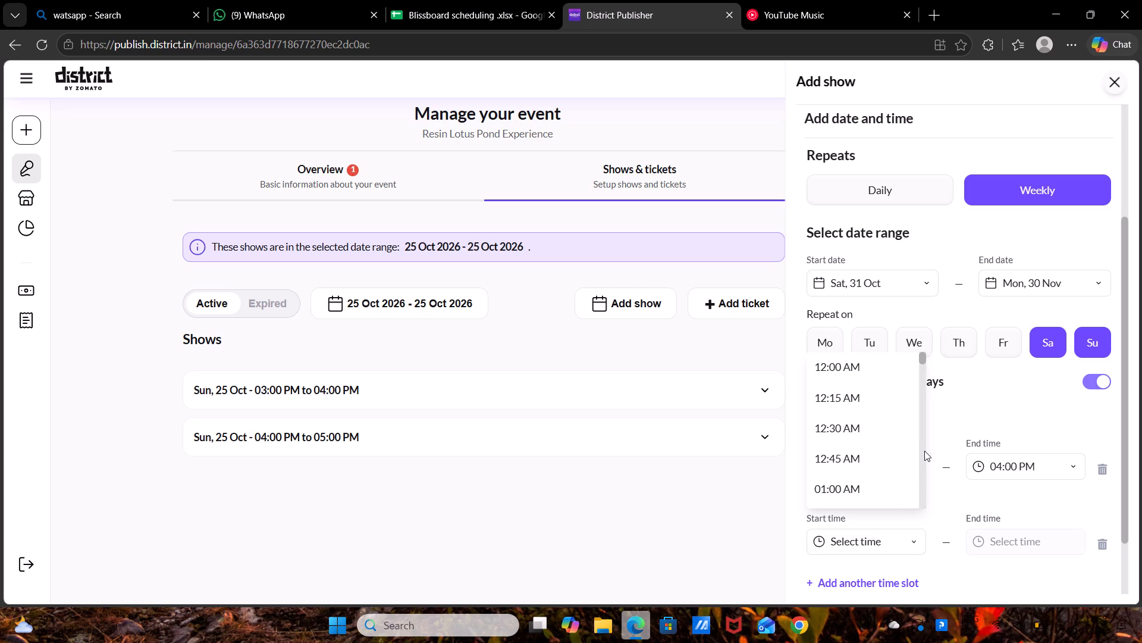
{"action": "left_click_drag", "start_coordinate": [924, 451], "coordinate": [867, 416]}
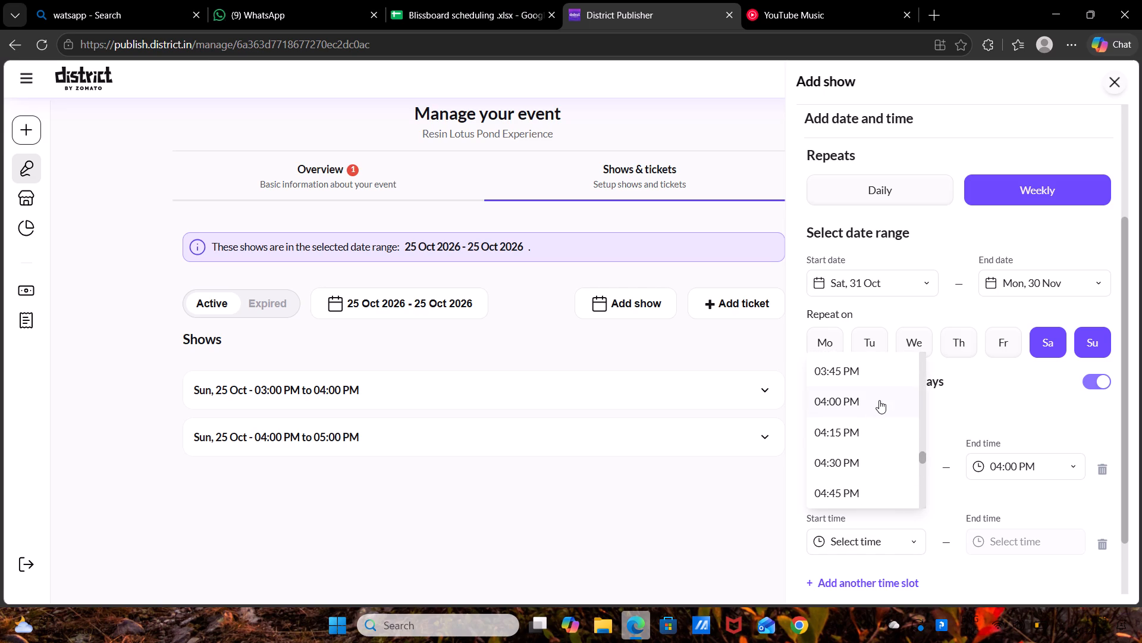
{"action": "left_click", "coordinate": [879, 400]}
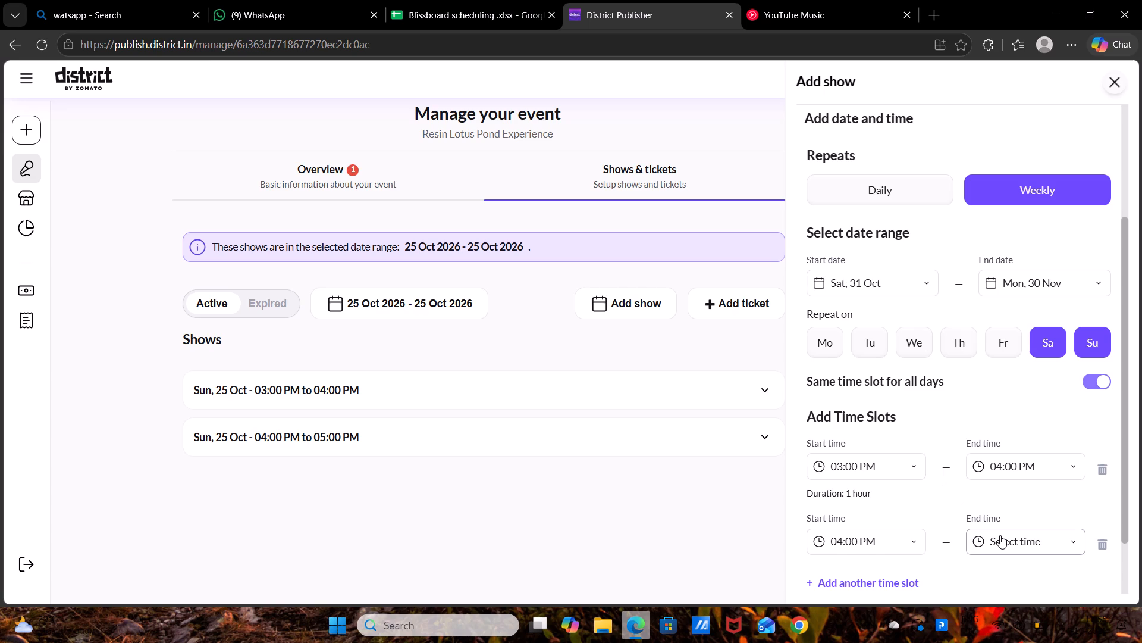
{"action": "left_click", "coordinate": [1016, 536]}
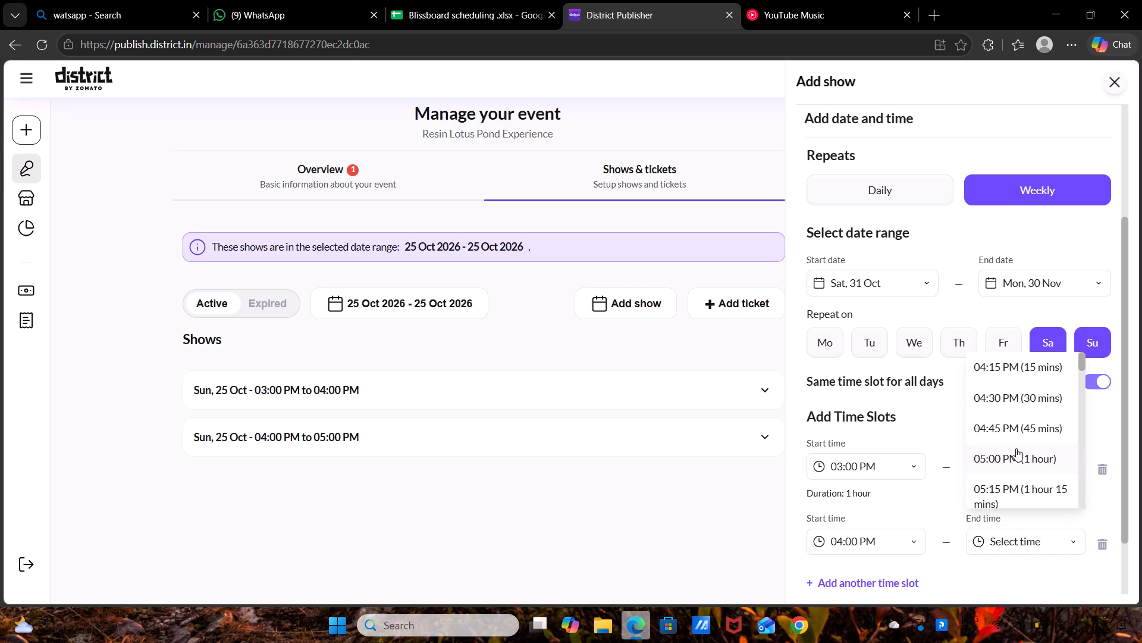
{"action": "left_click", "coordinate": [1016, 448]}
{"action": "scroll", "coordinate": [1016, 448], "scroll_direction": "down", "scroll_amount": 3}
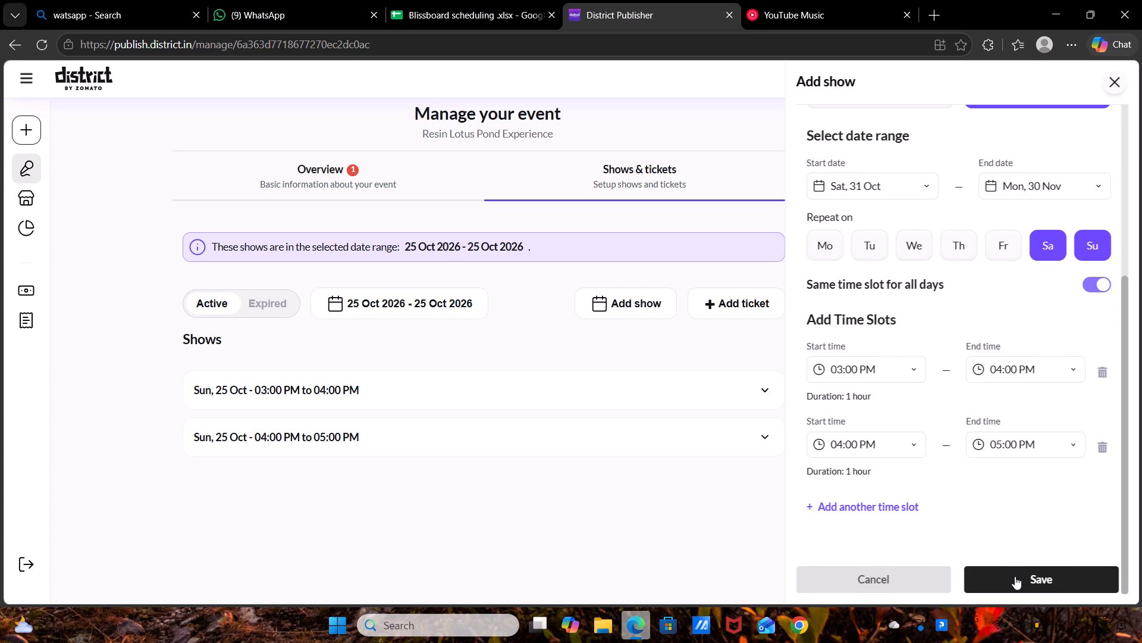
{"action": "scroll", "coordinate": [1015, 576], "scroll_direction": "up", "scroll_amount": 2}
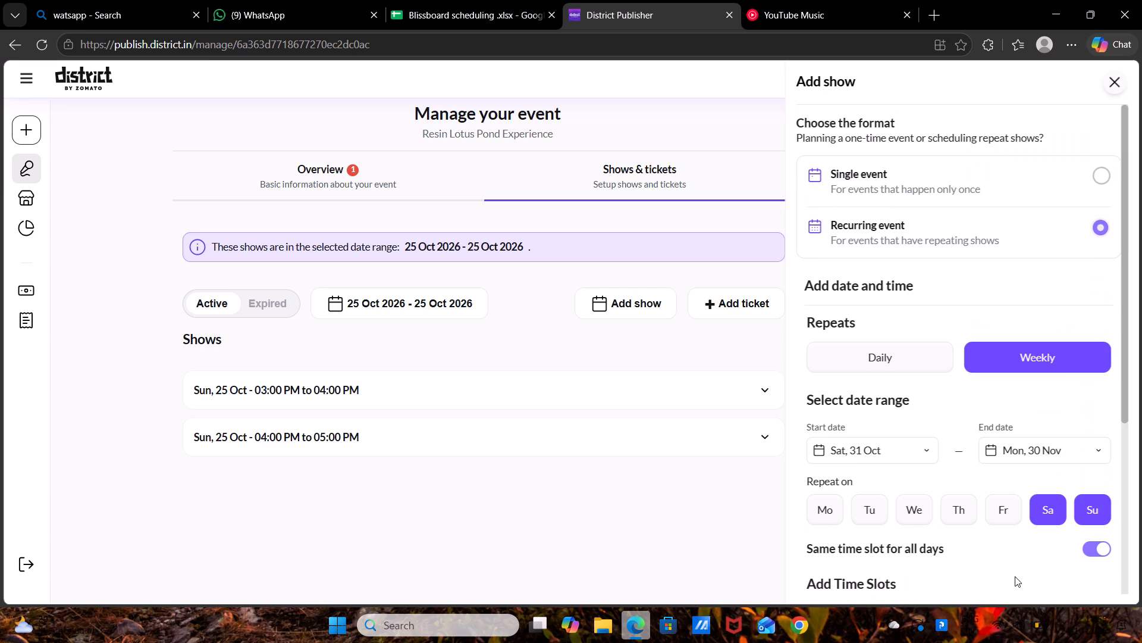
Save the recurring show setup and confirm creation of the weekend shows.
{"action": "scroll", "coordinate": [1015, 576], "scroll_direction": "down", "scroll_amount": 1}
{"action": "left_click", "coordinate": [1018, 568]}
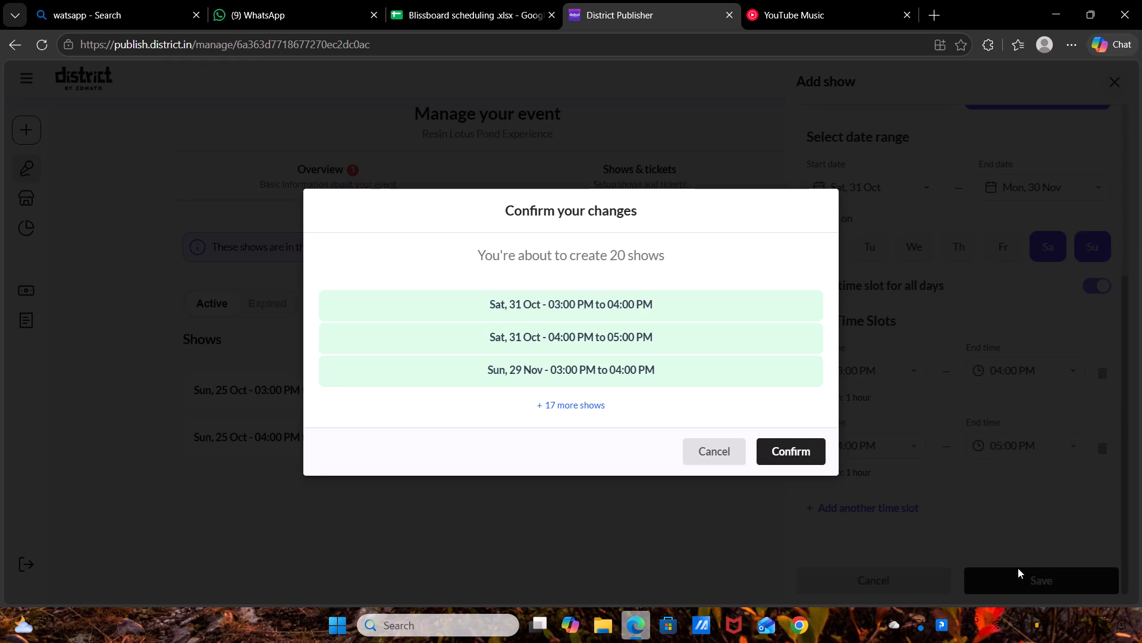
{"action": "left_click", "coordinate": [790, 442]}
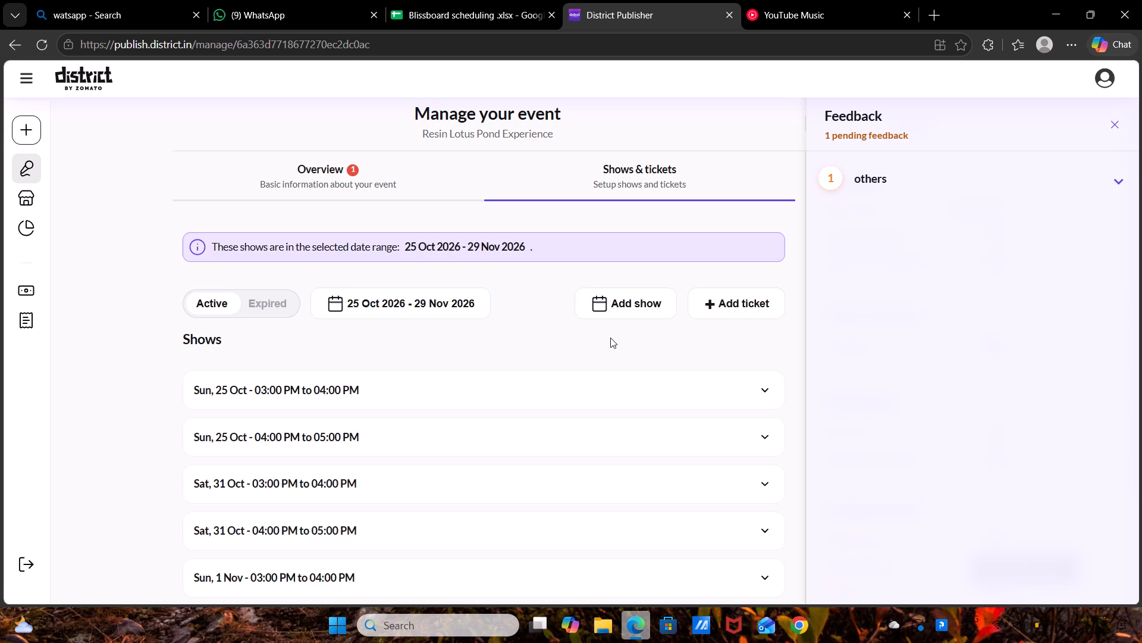
Disable only the Sun, 8 Nov show from 03:00 PM to 04:00 PM.
{"action": "scroll", "coordinate": [600, 356], "scroll_direction": "down", "scroll_amount": 2}
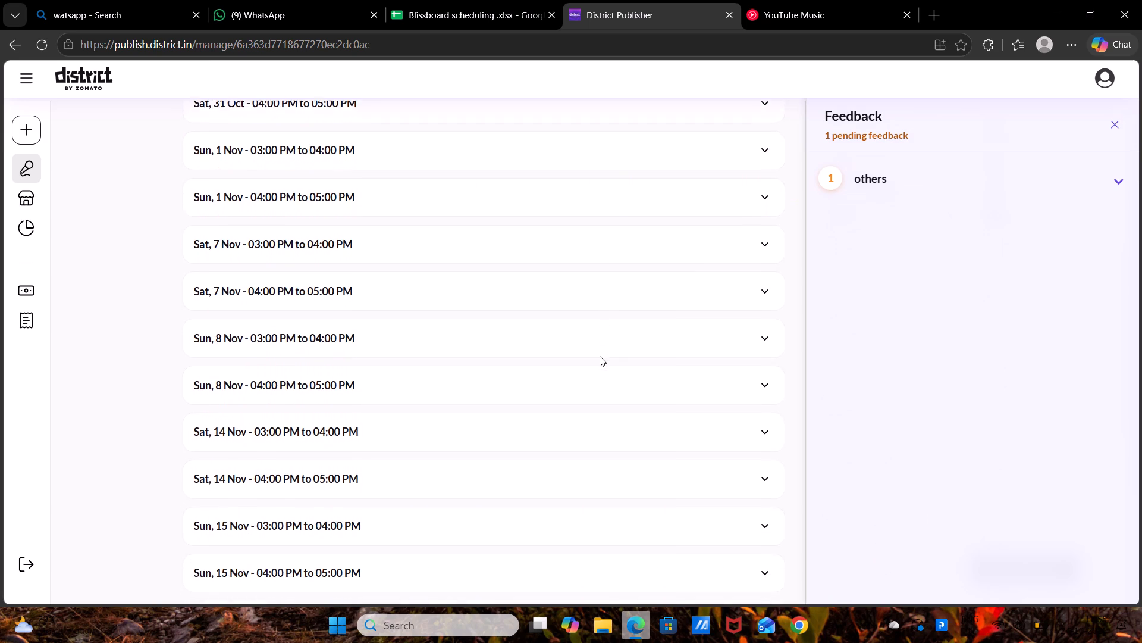
{"action": "left_click", "coordinate": [666, 320]}
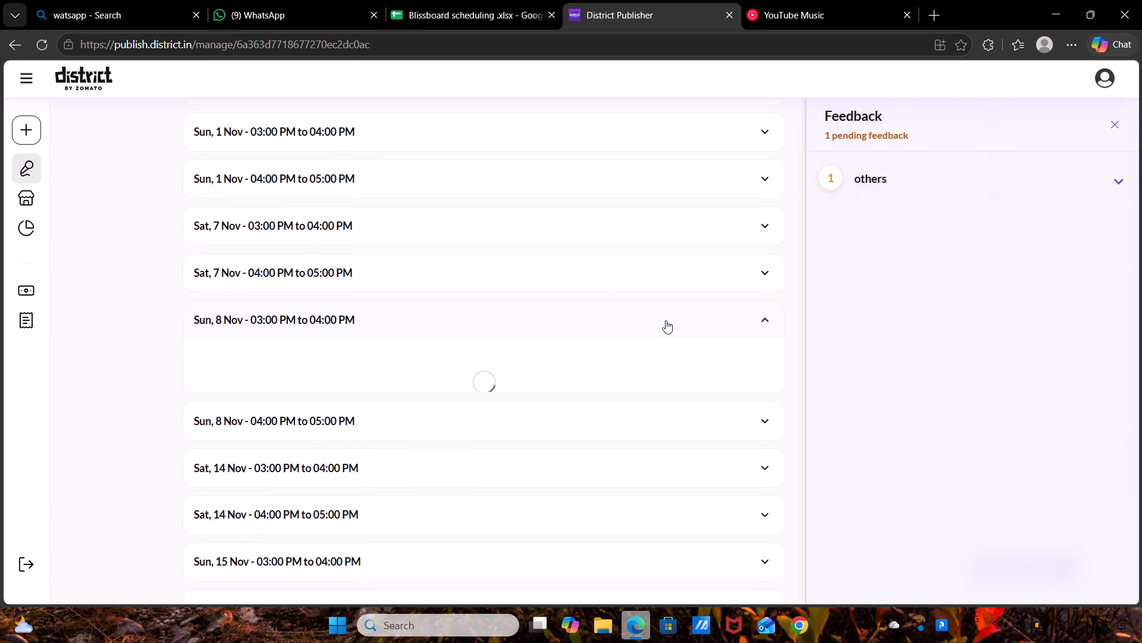
{"action": "left_click", "coordinate": [759, 413]}
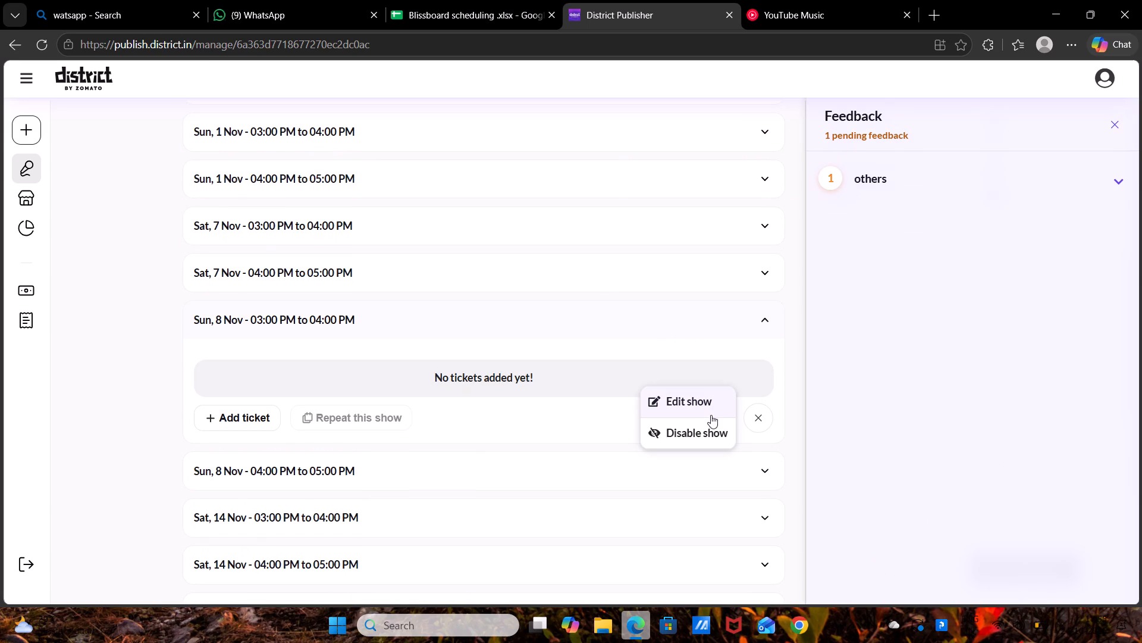
{"action": "left_click", "coordinate": [704, 423]}
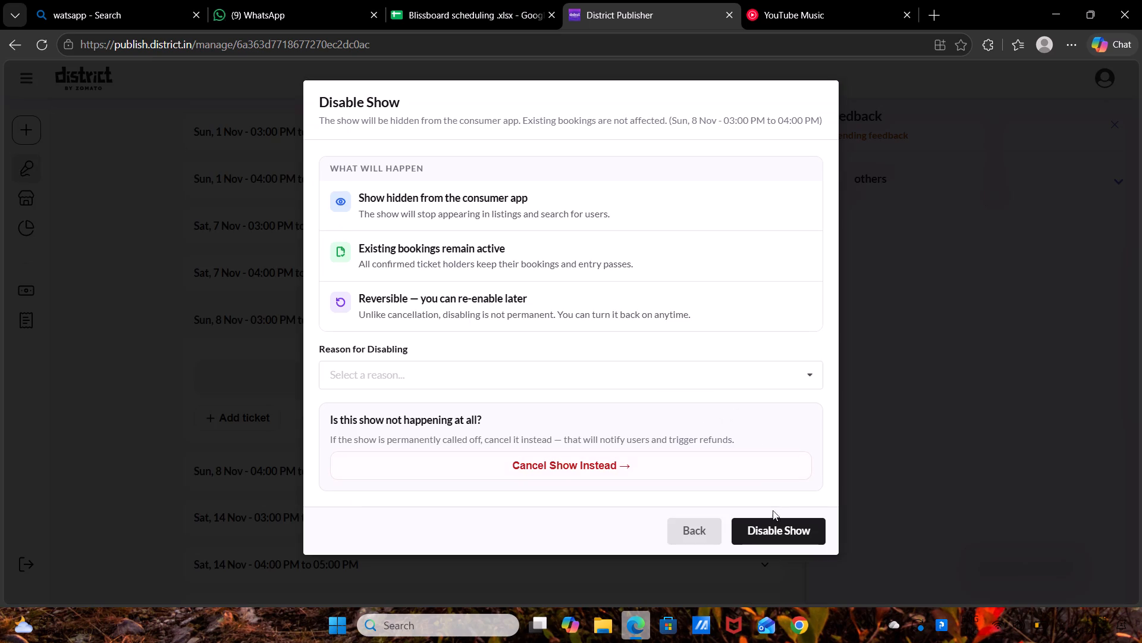
{"action": "left_click", "coordinate": [774, 527]}
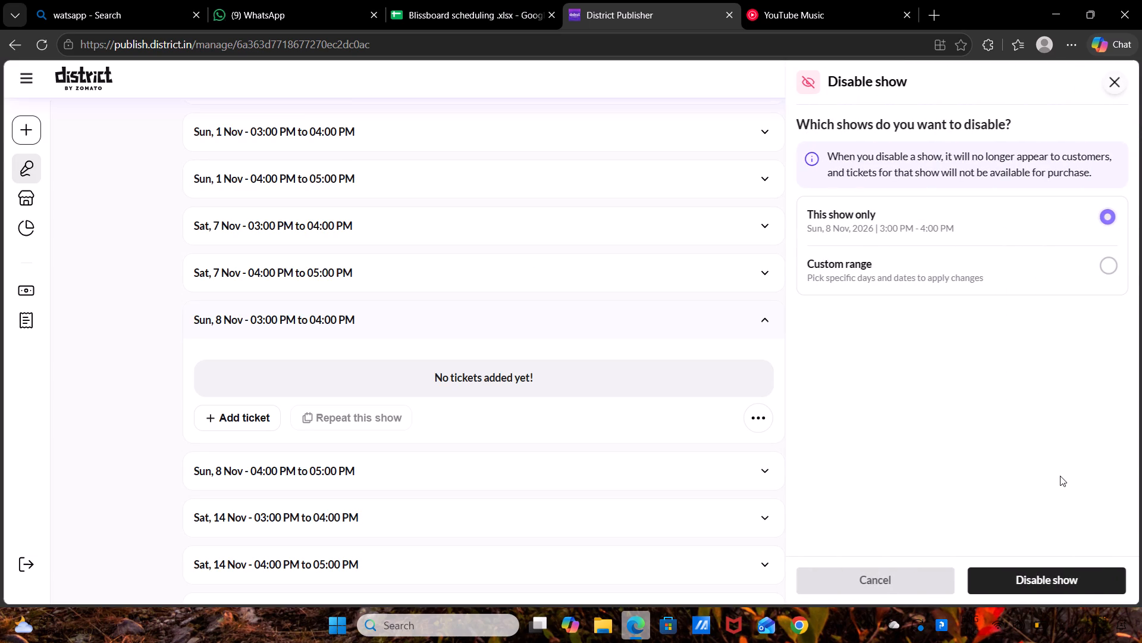
{"action": "left_click", "coordinate": [1060, 574]}
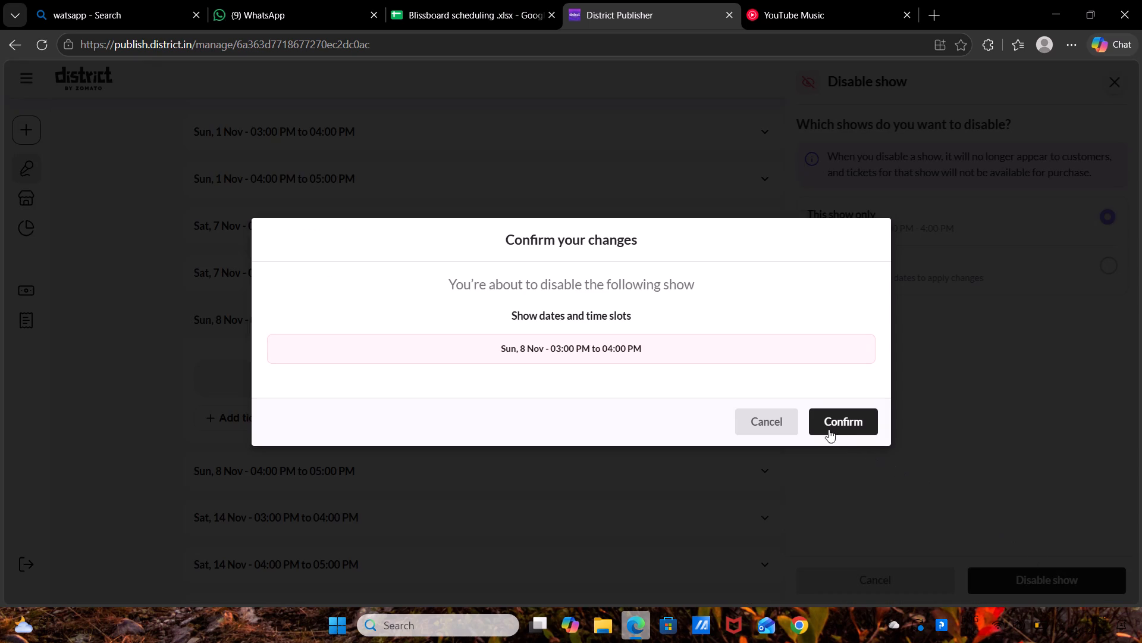
{"action": "left_click", "coordinate": [830, 426]}
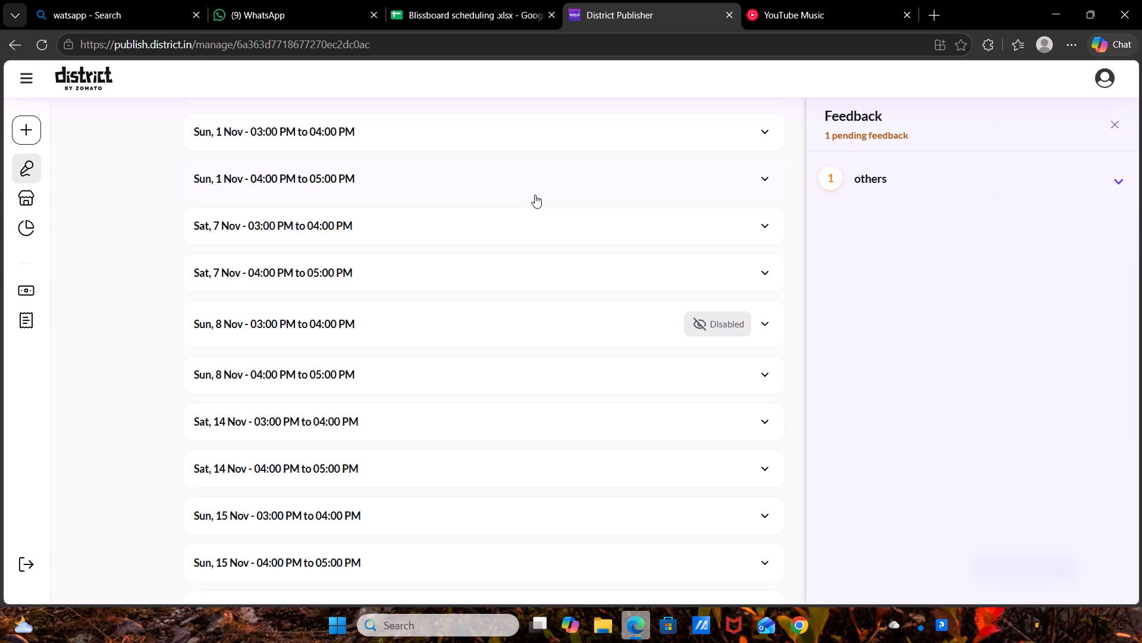
Disable only the Sun, 8 Nov show from 04:00 PM to 05:00 PM.
{"action": "left_click", "coordinate": [677, 377]}
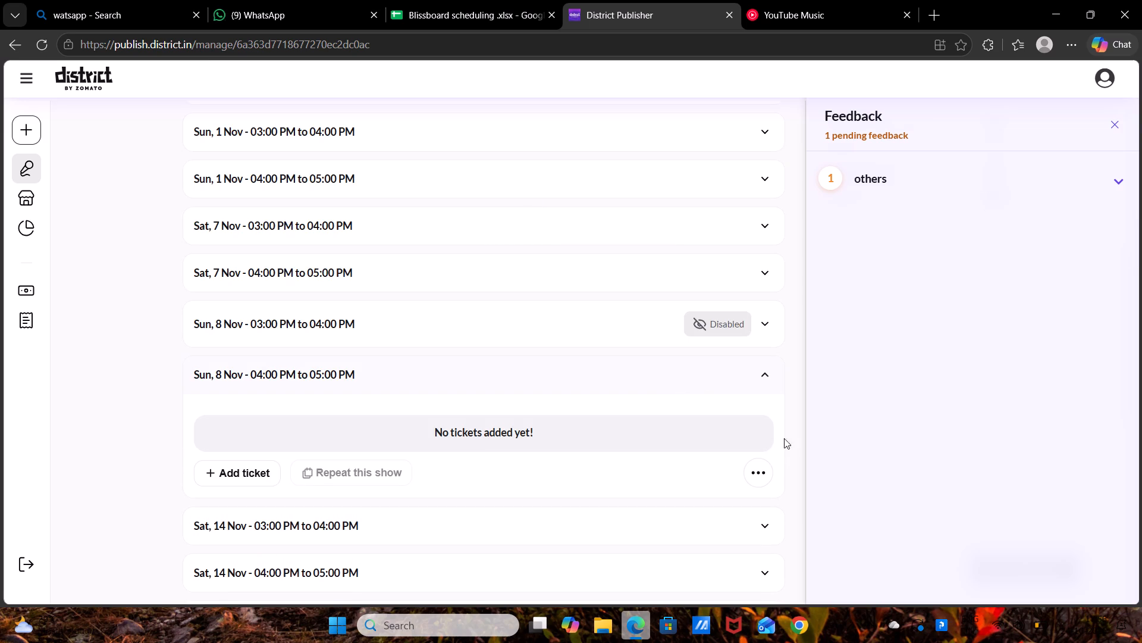
{"action": "left_click", "coordinate": [756, 472]}
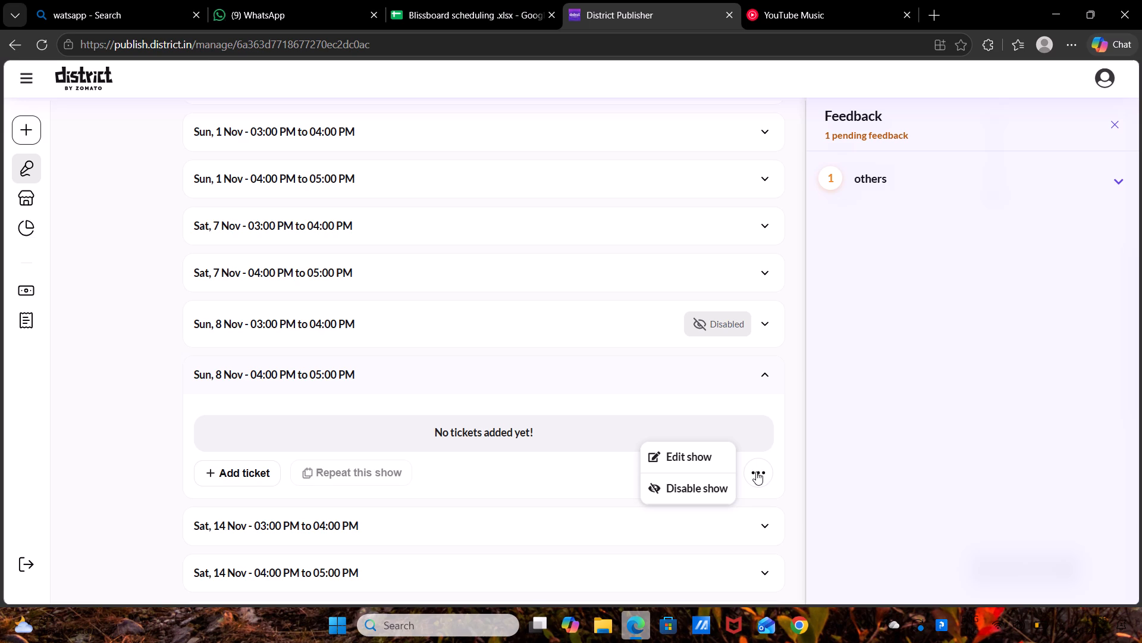
{"action": "left_click", "coordinate": [676, 491]}
{"action": "left_click", "coordinate": [770, 532]}
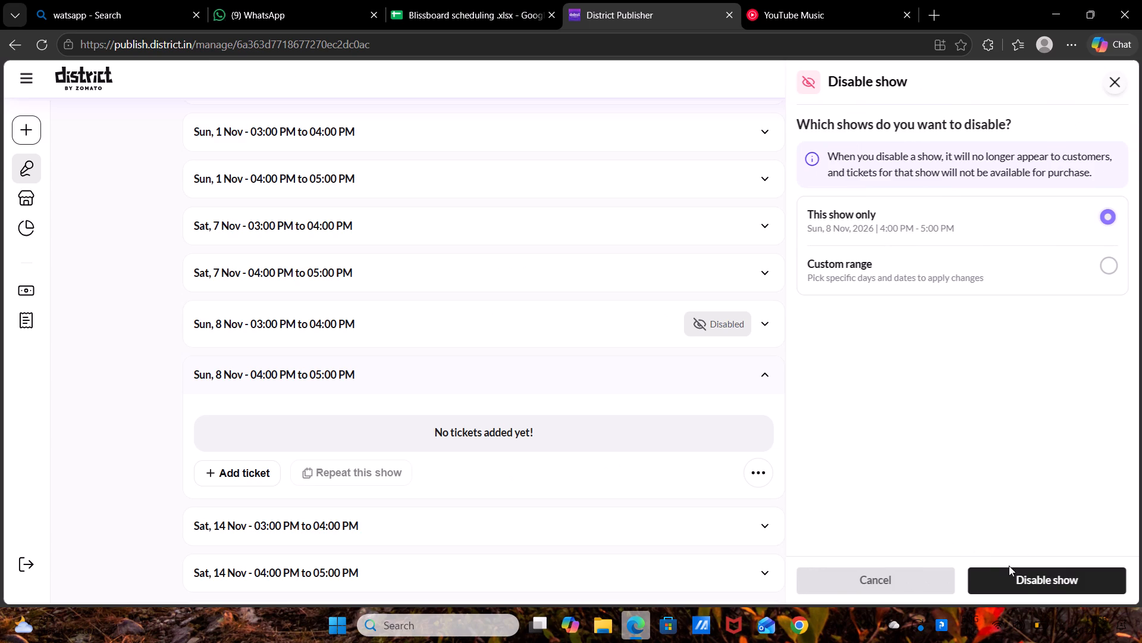
{"action": "left_click", "coordinate": [1021, 582]}
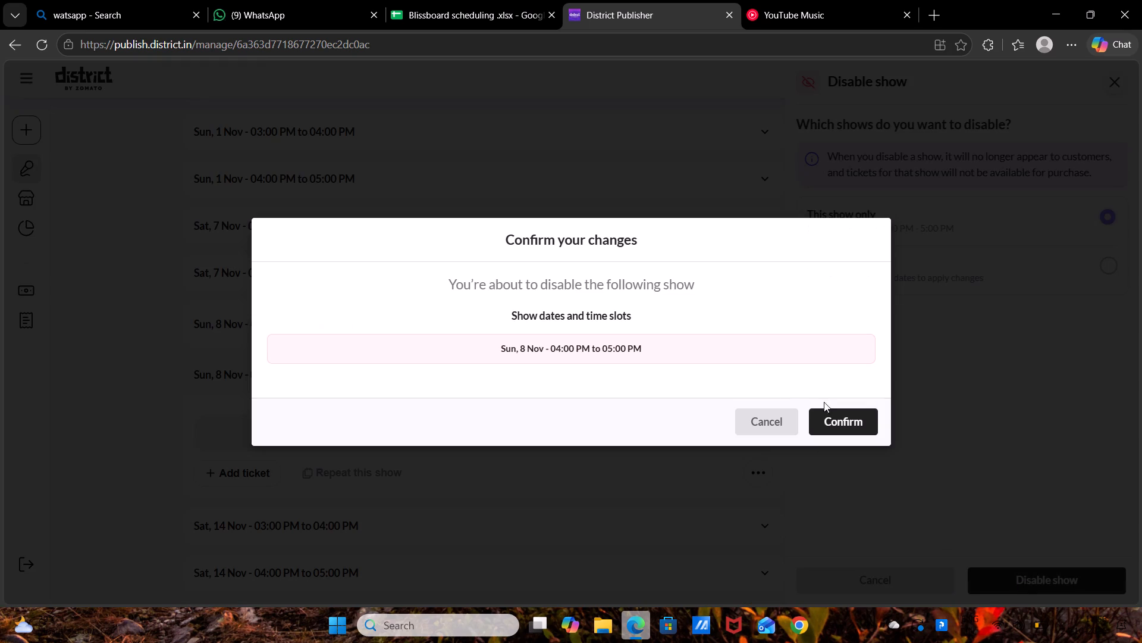
{"action": "left_click_drag", "start_coordinate": [828, 406], "coordinate": [838, 420]}
{"action": "left_click", "coordinate": [838, 420]}
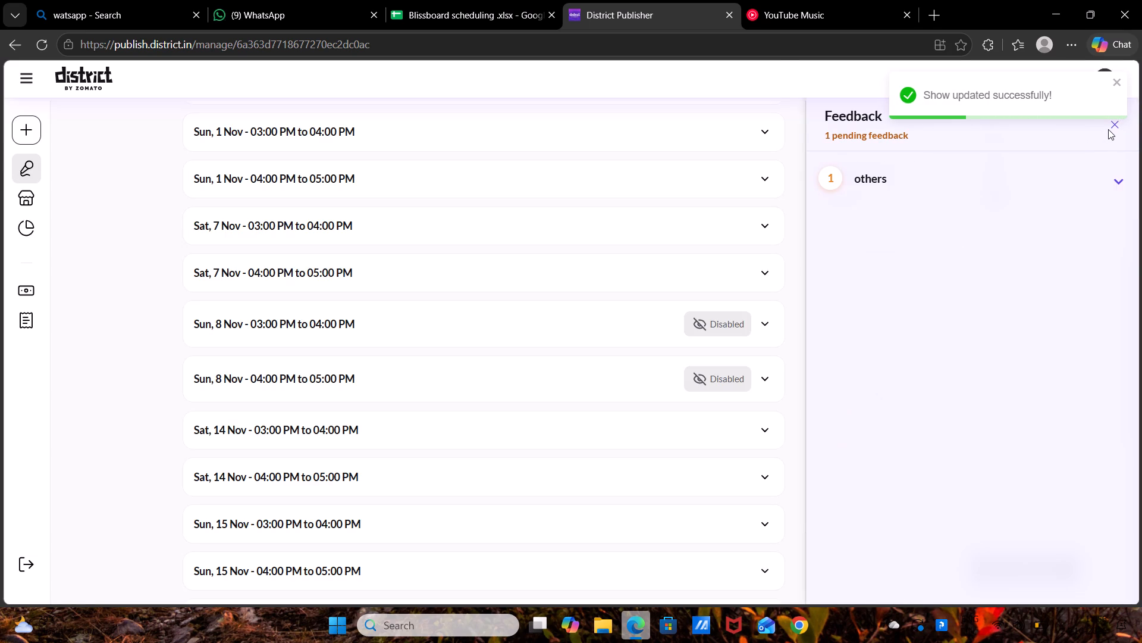
Add a custom "Entry pass" ticket to the Sat, 31 Oct 03:00 PM show: ₹799, quantity 10, with the copied entry and INR 300 cover-charge description.
{"action": "scroll", "coordinate": [702, 252], "scroll_direction": "up", "scroll_amount": 1}
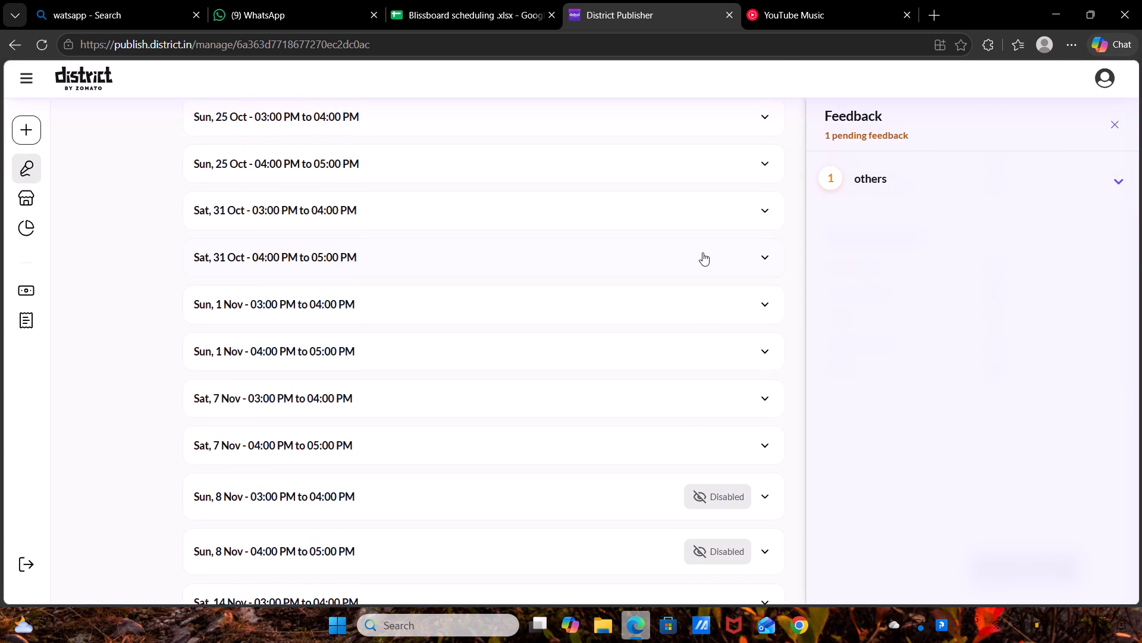
{"action": "scroll", "coordinate": [702, 252], "scroll_direction": "up", "scroll_amount": 1}
{"action": "left_click", "coordinate": [745, 229]}
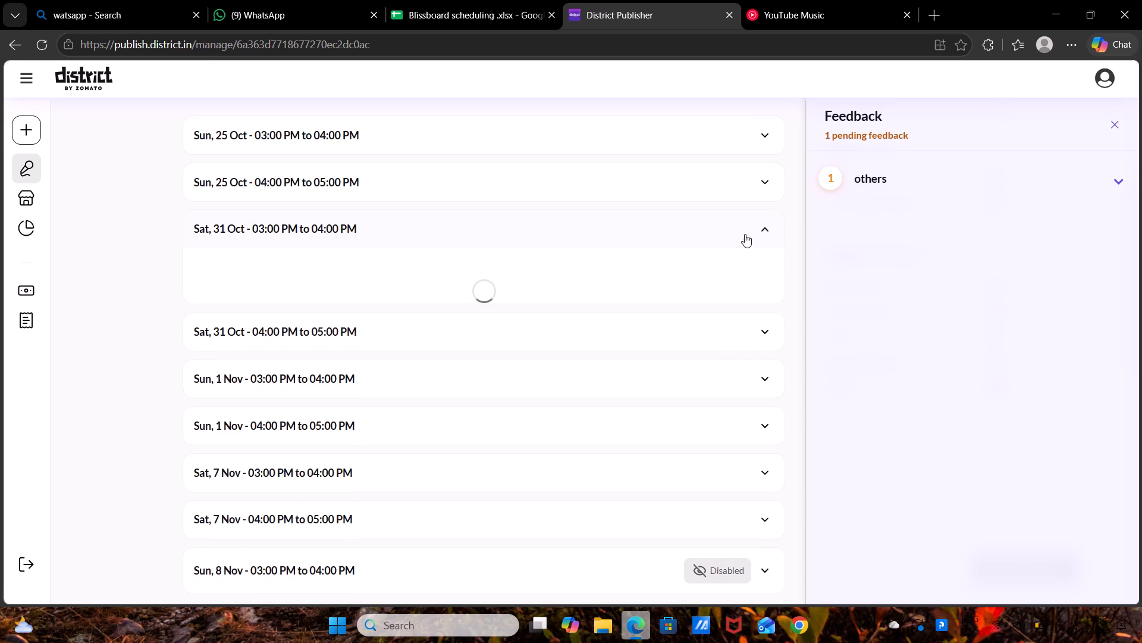
{"action": "left_click", "coordinate": [749, 337]}
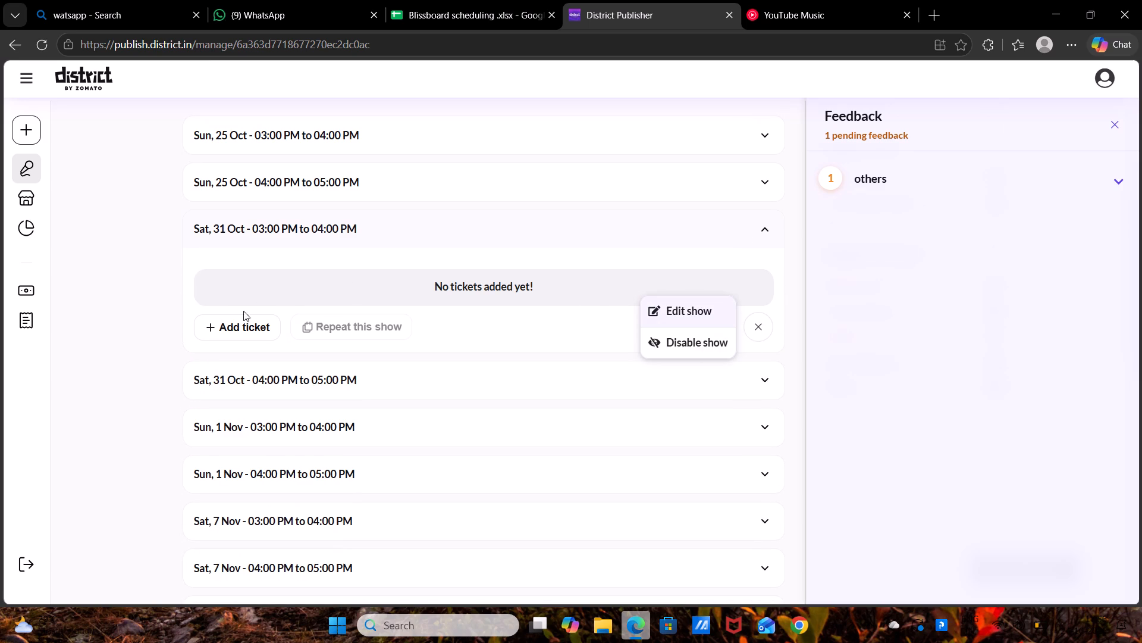
{"action": "left_click", "coordinate": [236, 325]}
{"action": "left_click", "coordinate": [816, 146]}
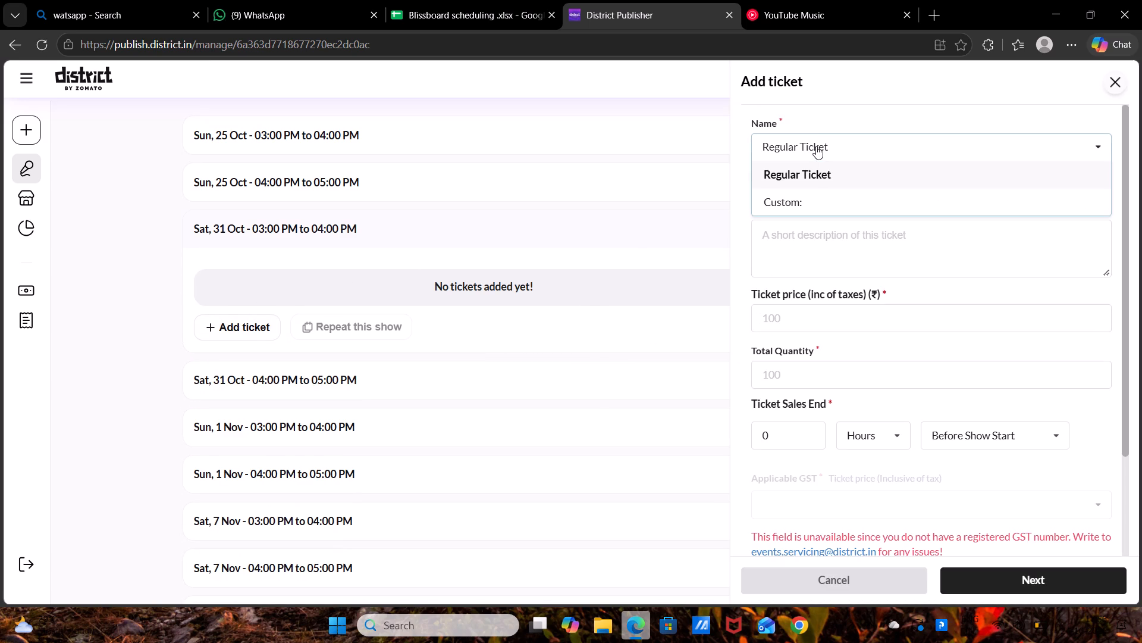
{"action": "left_click", "coordinate": [818, 196]}
{"action": "left_click", "coordinate": [889, 151]}
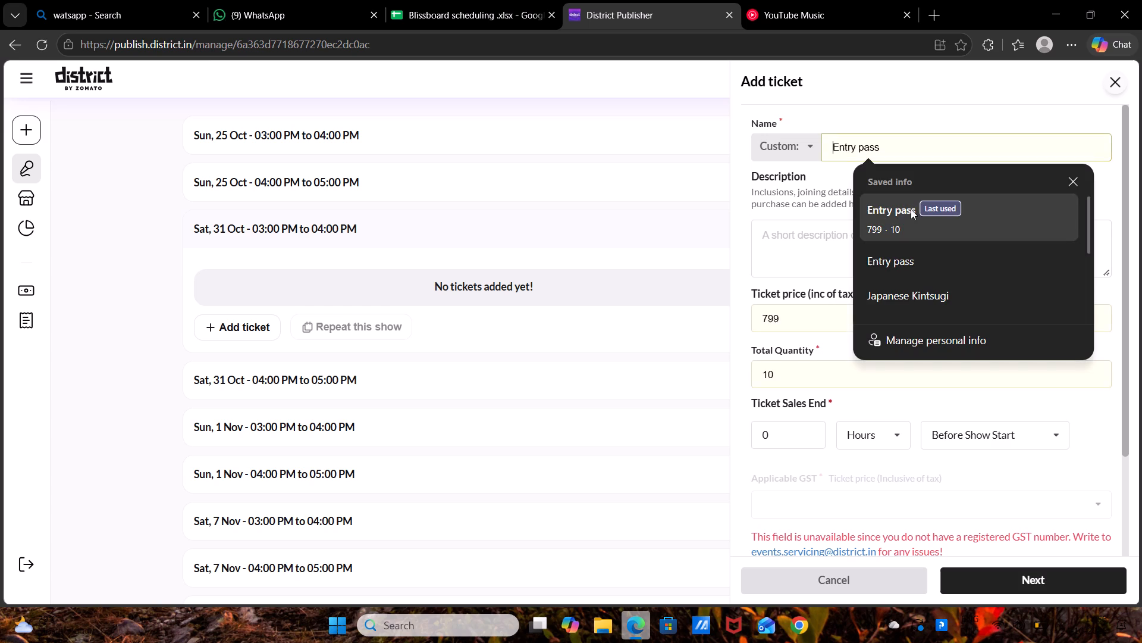
{"action": "left_click", "coordinate": [912, 213]}
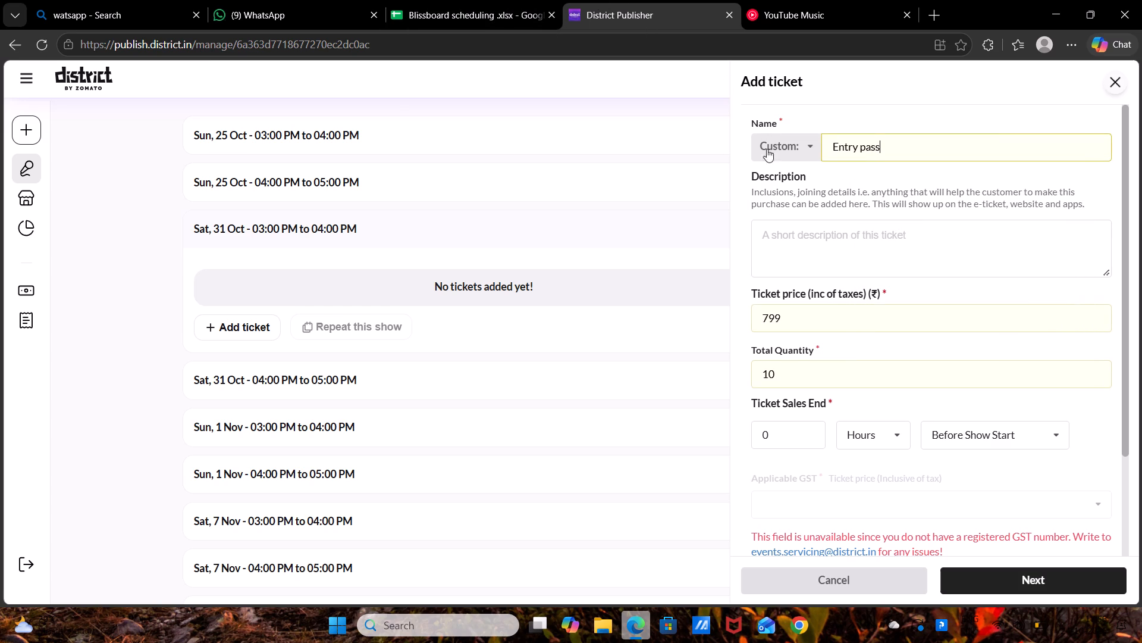
{"action": "left_click", "coordinate": [781, 258]}
{"action": "key", "text": "ctrl+v"}
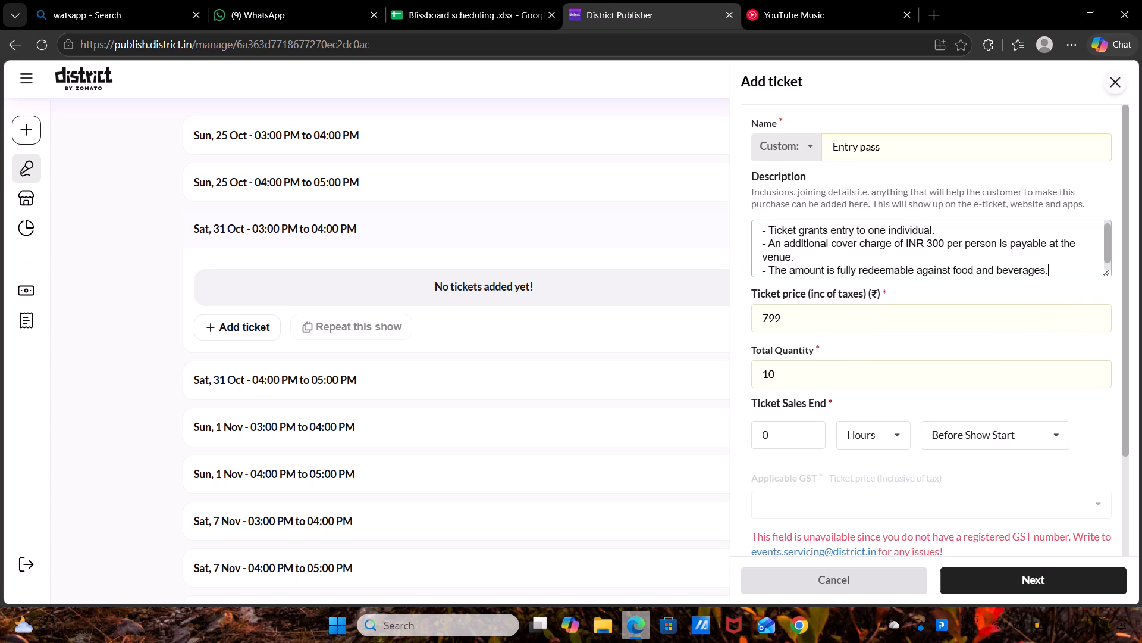
Set ticket sales to end 30 minutes before show start and continue to the show selection.
{"action": "left_click", "coordinate": [762, 438]}
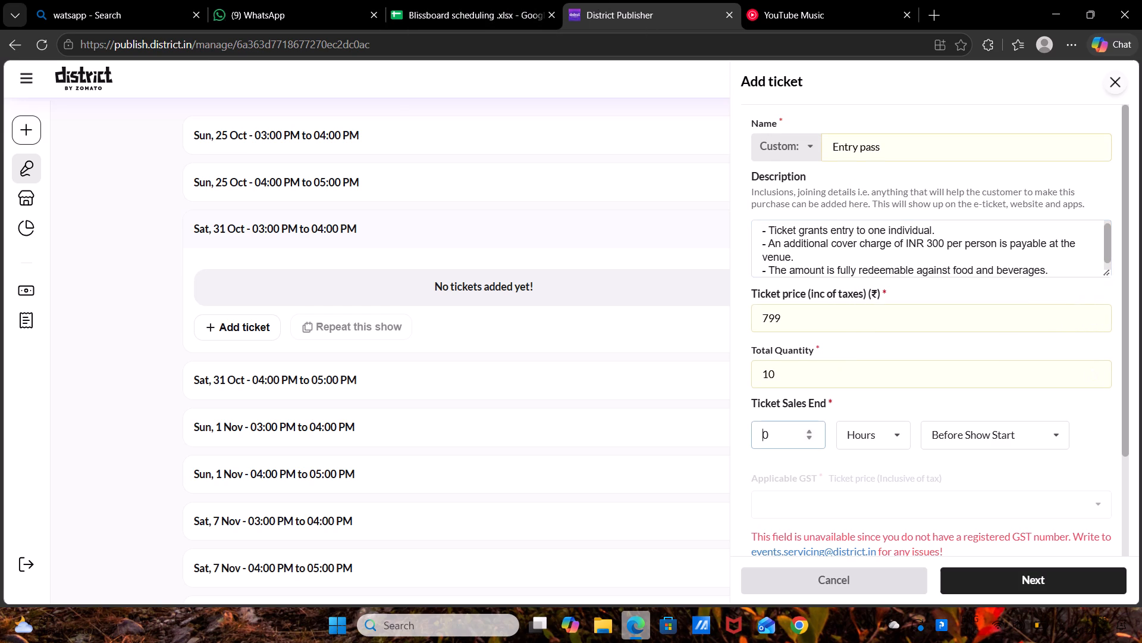
{"action": "key", "text": "3"}
{"action": "left_click", "coordinate": [890, 436]}
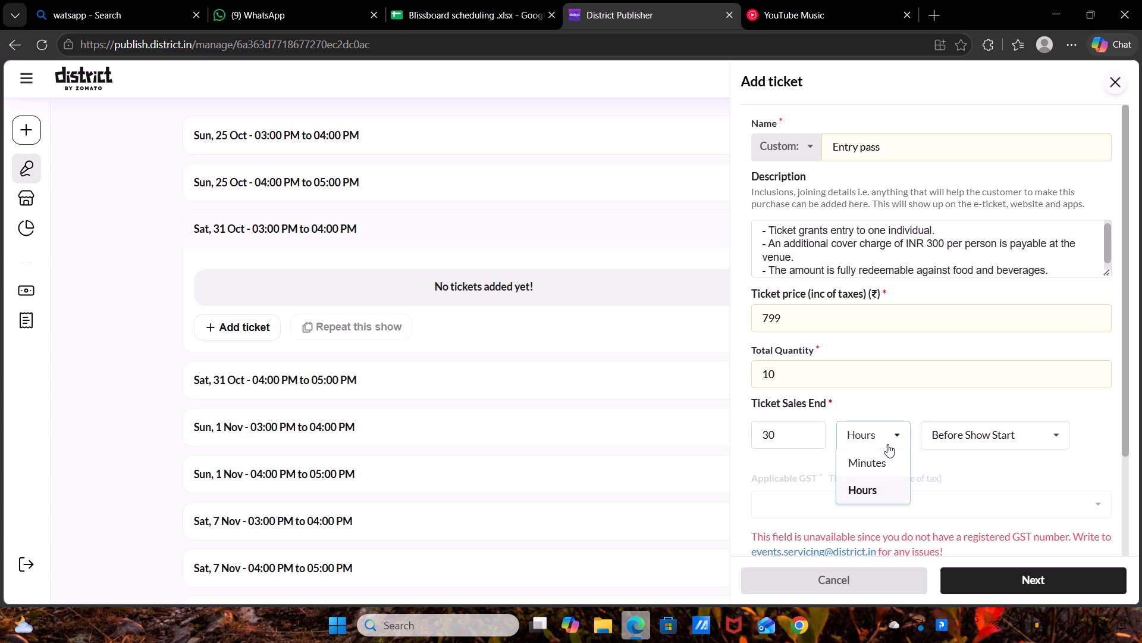
{"action": "left_click", "coordinate": [885, 460]}
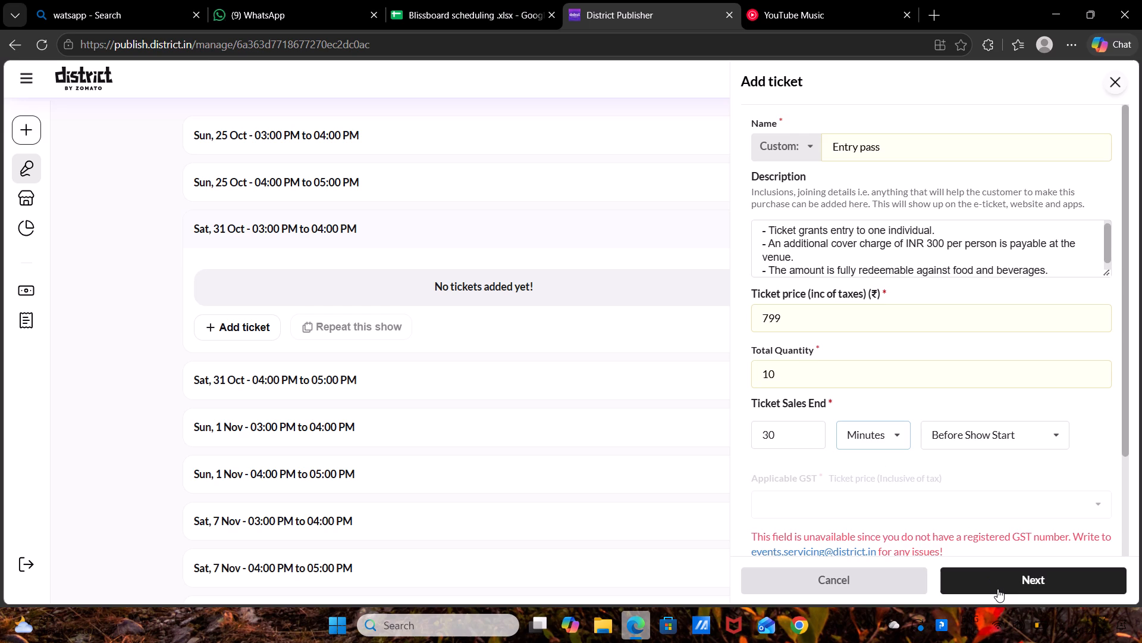
{"action": "left_click", "coordinate": [997, 589]}
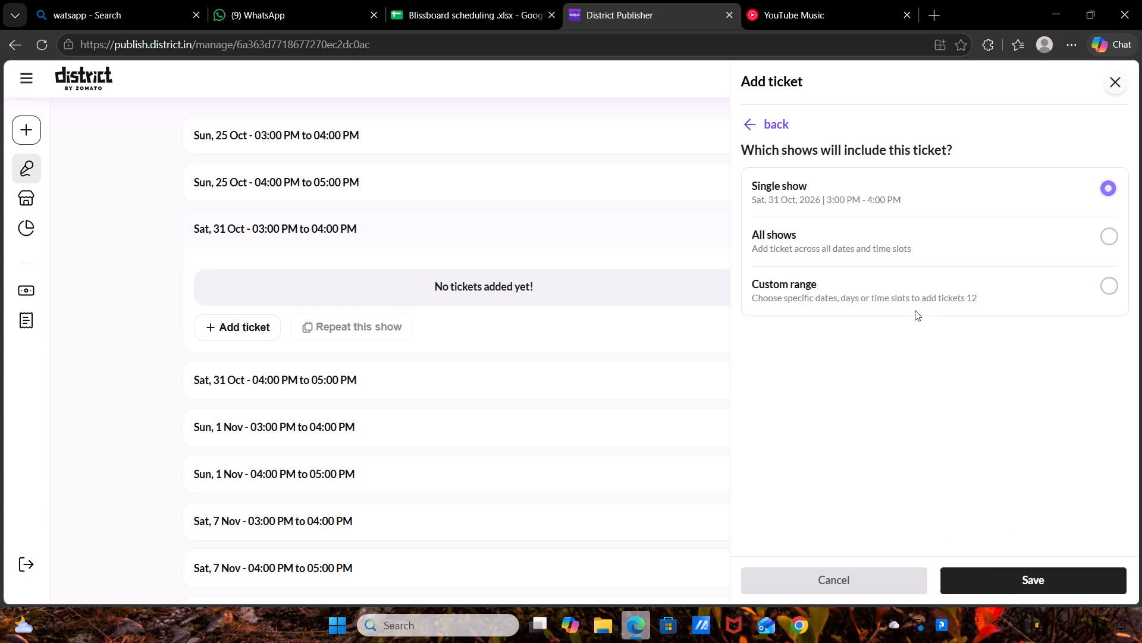
Apply the ticket to a custom range from Sat, 31 Oct to Sun, 29 Nov on Saturdays and Sundays.
{"action": "left_click", "coordinate": [889, 278]}
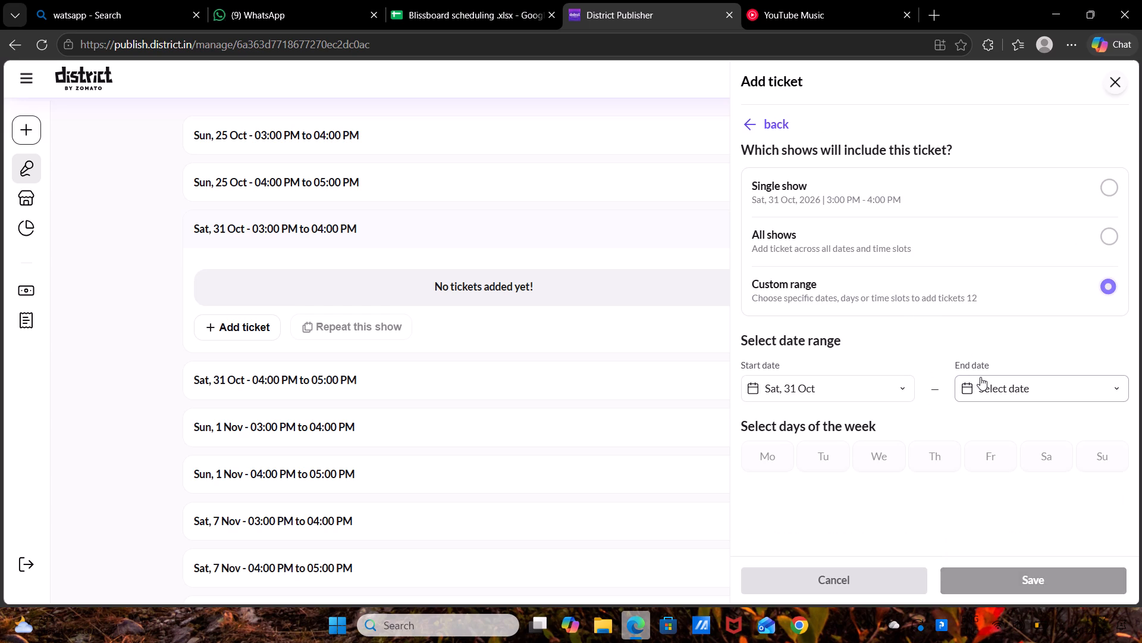
{"action": "left_click", "coordinate": [985, 377]}
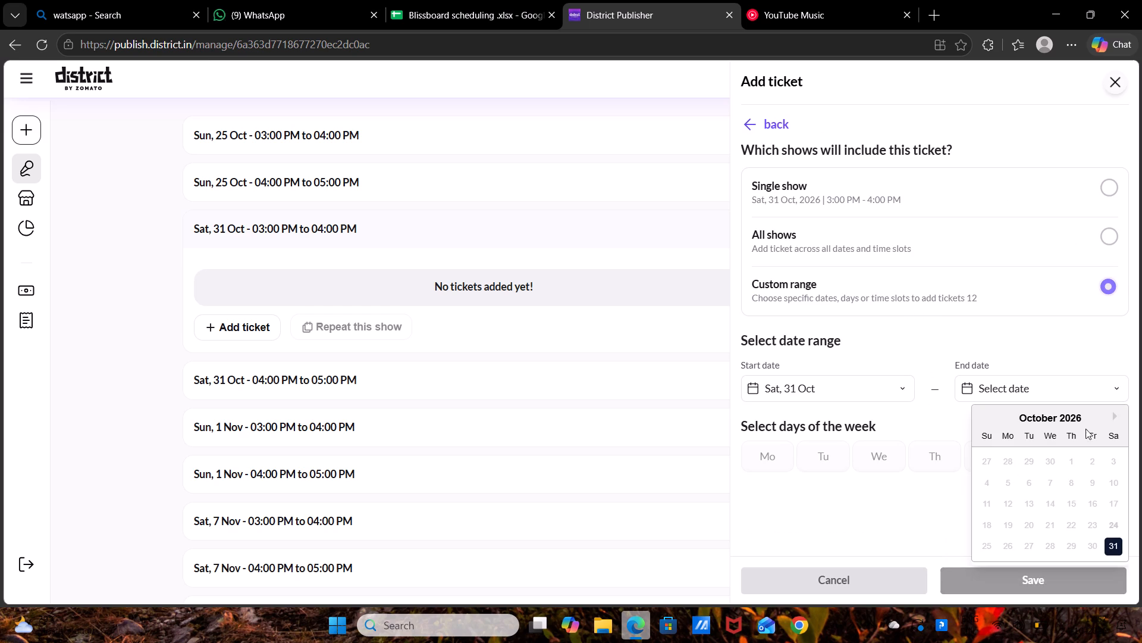
{"action": "left_click", "coordinate": [1114, 417]}
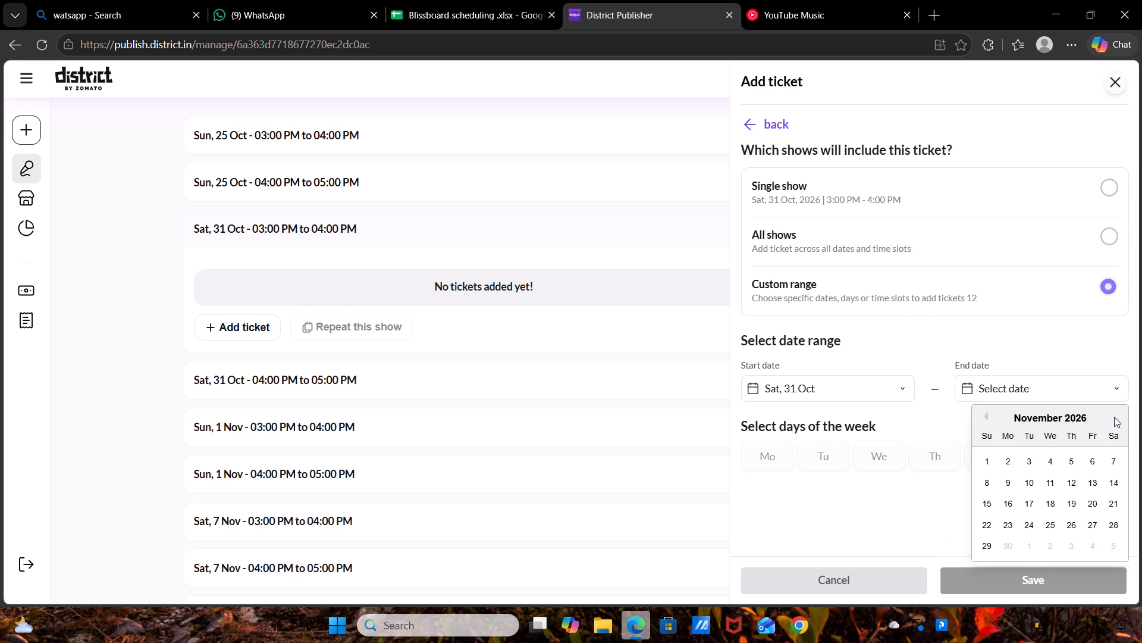
{"action": "left_click", "coordinate": [992, 551]}
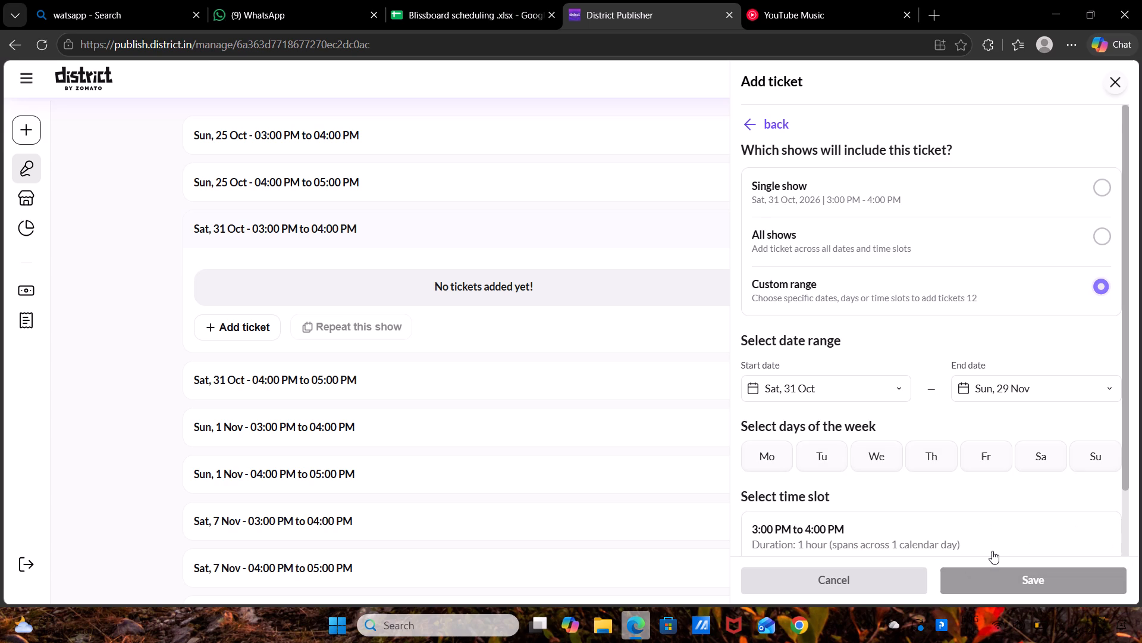
{"action": "scroll", "coordinate": [992, 551], "scroll_direction": "down", "scroll_amount": 2}
{"action": "left_click", "coordinate": [1043, 335]}
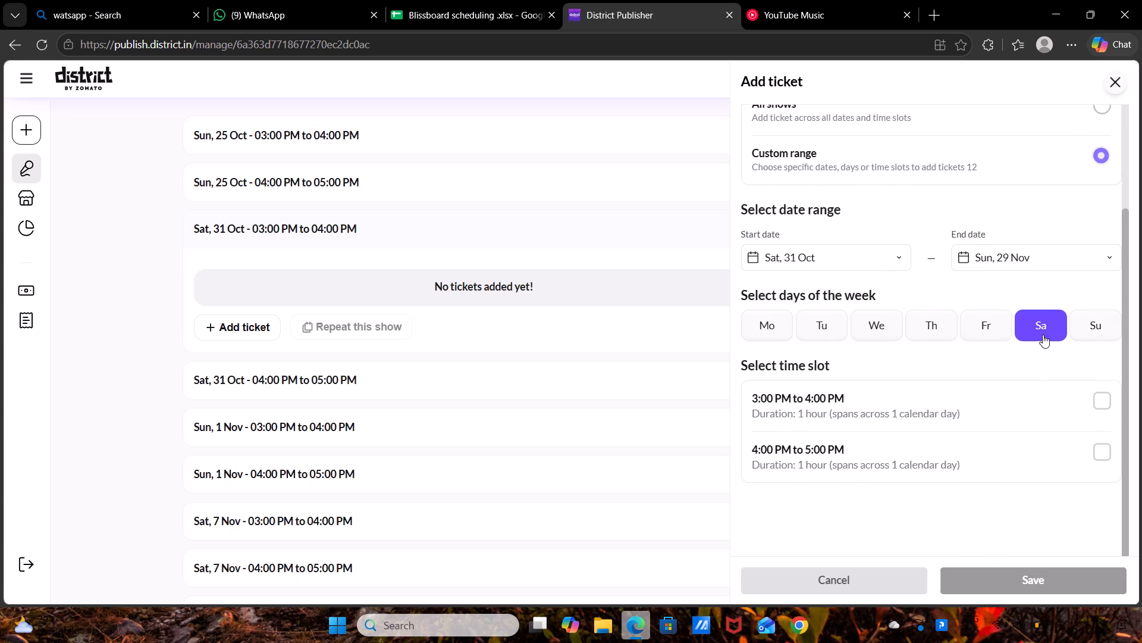
{"action": "left_click", "coordinate": [1098, 326]}
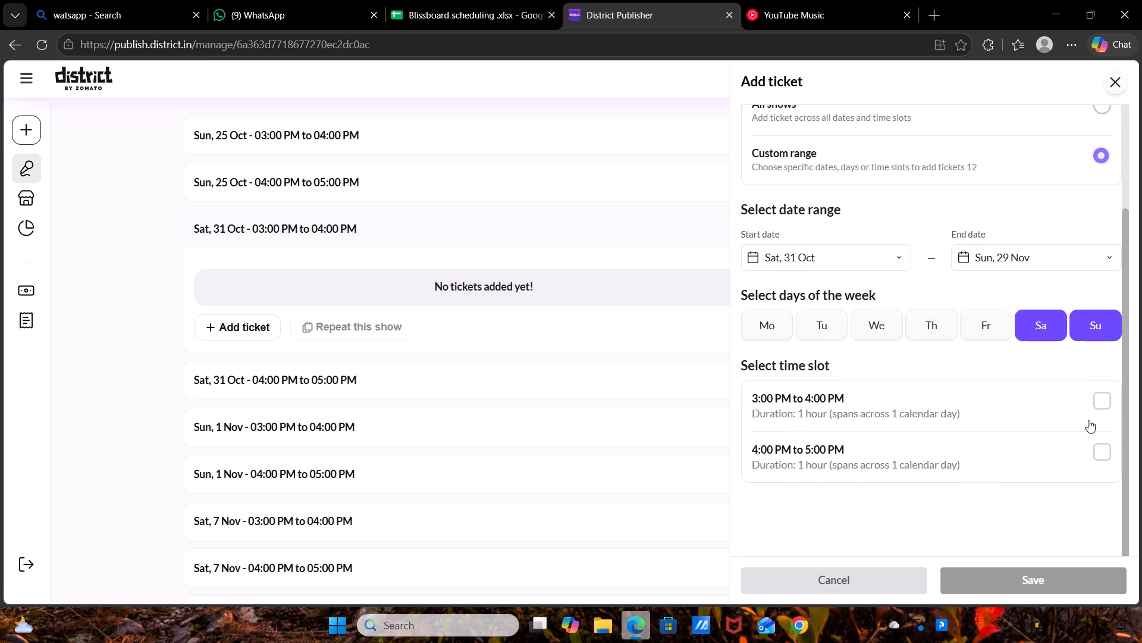
Include the 3:00 PM to 4:00 PM and 4:00 PM to 5:00 PM slots, then save the ticket after reviewing the full slot list.
{"action": "left_click", "coordinate": [1088, 420]}
{"action": "left_click", "coordinate": [1092, 445]}
{"action": "scroll", "coordinate": [1092, 445], "scroll_direction": "down", "scroll_amount": 1}
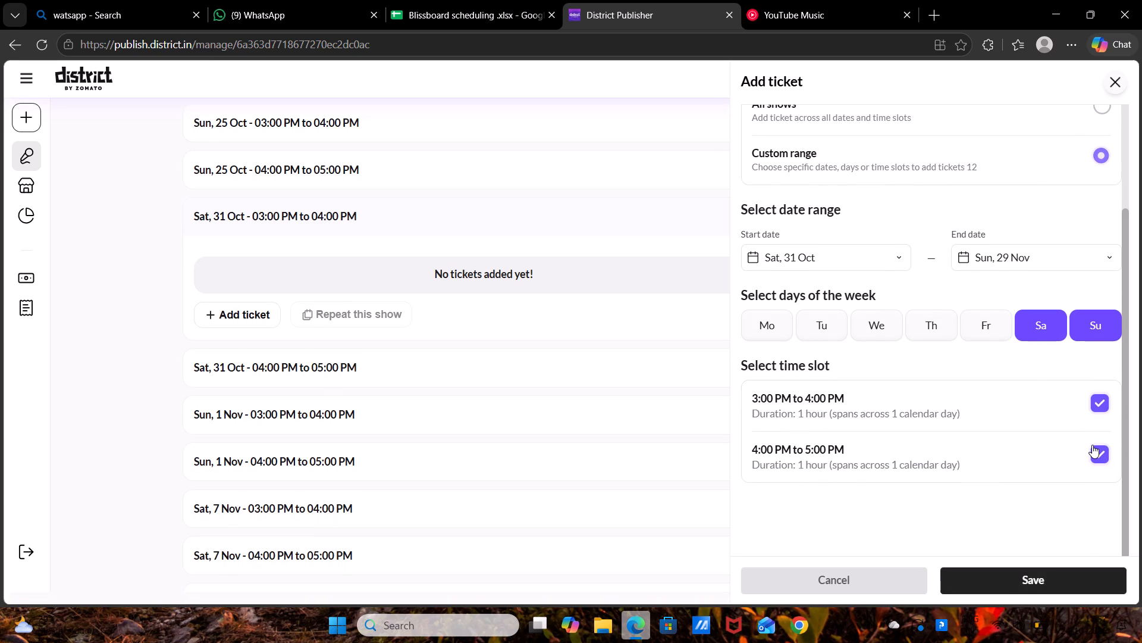
{"action": "left_click", "coordinate": [1072, 585]}
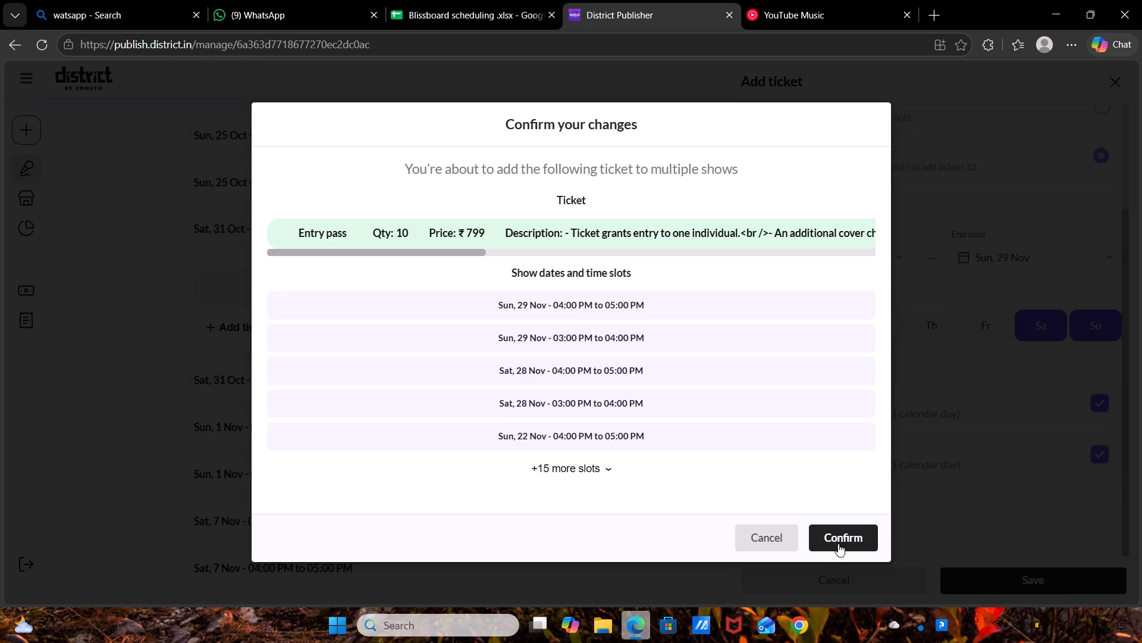
{"action": "left_click", "coordinate": [583, 459]}
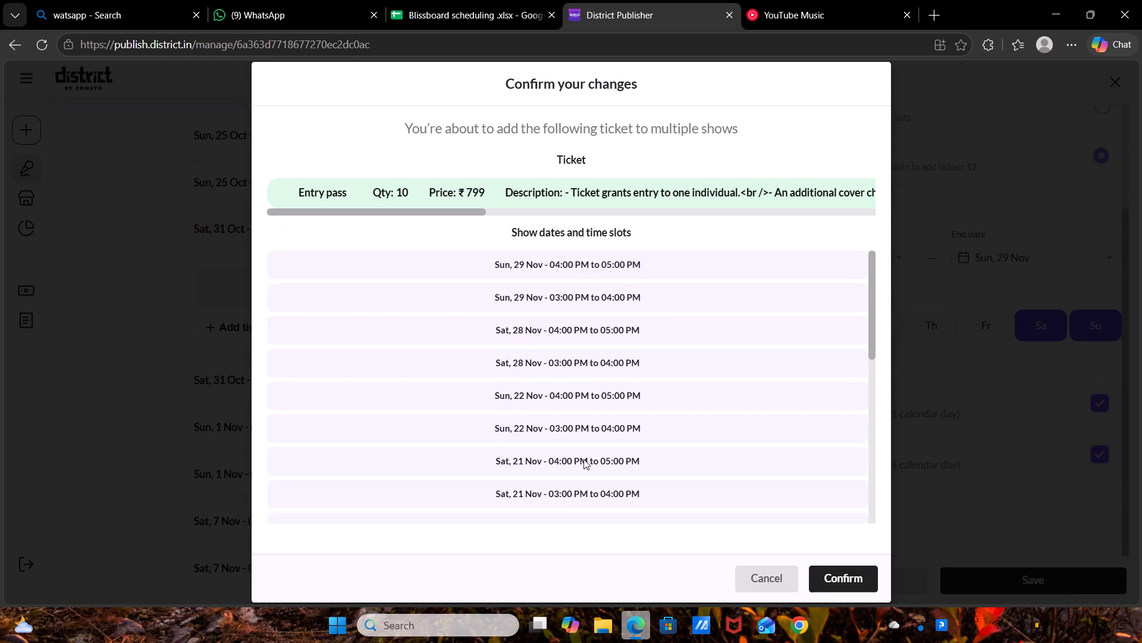
{"action": "left_click", "coordinate": [842, 592]}
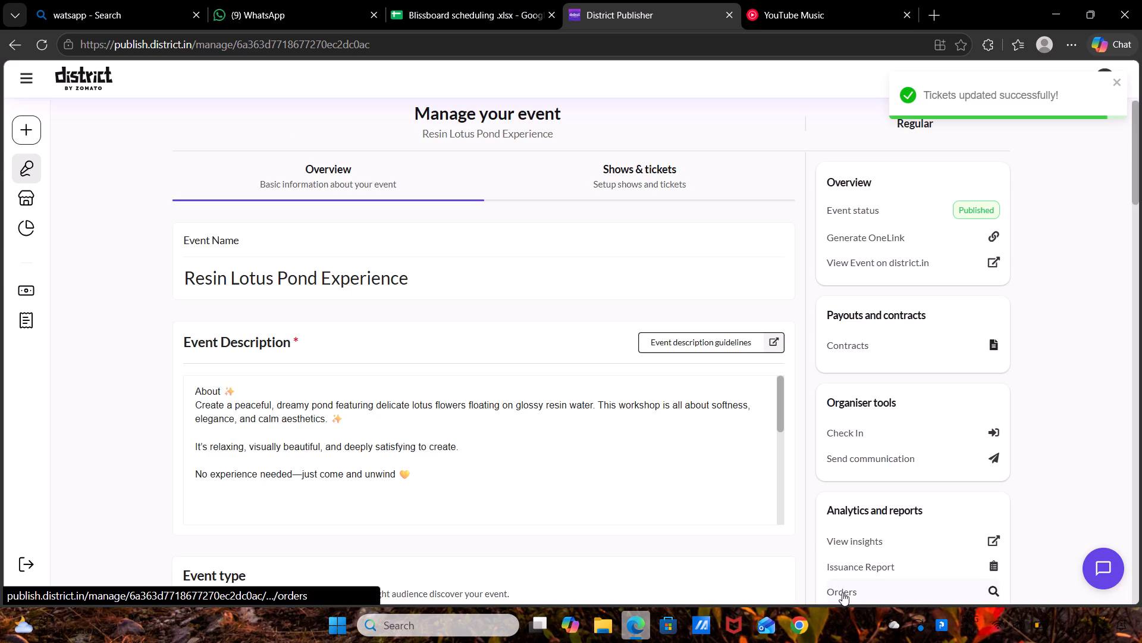
Check the ticket details of the Sun, 25 Oct and Sat, 7 Nov 03:00 PM shows in the shows list.
{"action": "left_click", "coordinate": [649, 186]}
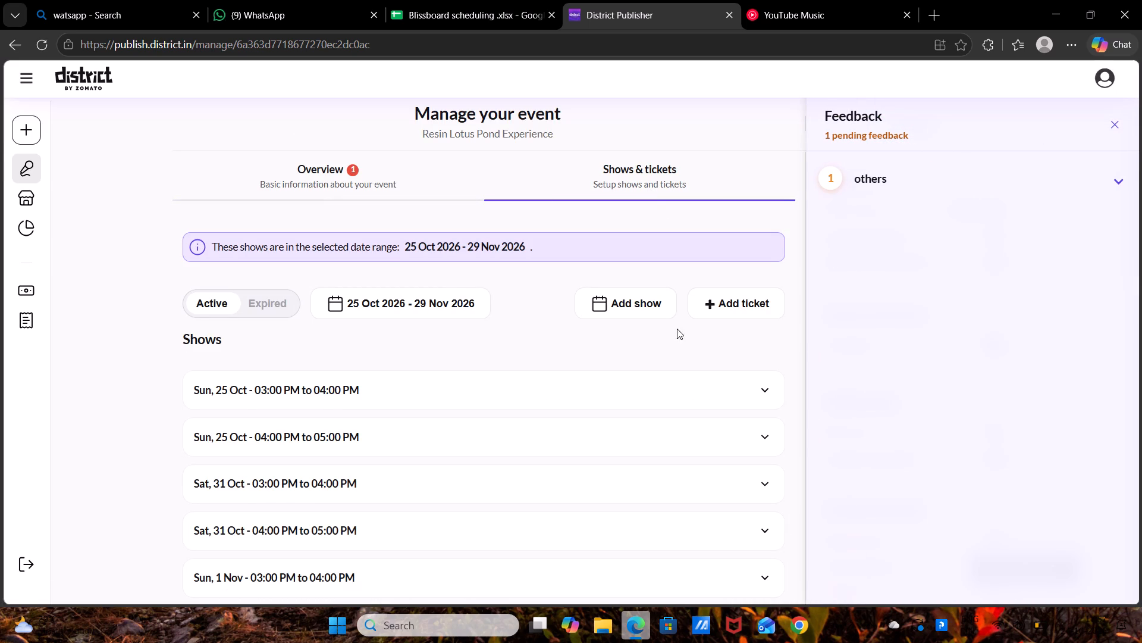
{"action": "left_click", "coordinate": [675, 388]}
{"action": "scroll", "coordinate": [675, 388], "scroll_direction": "down", "scroll_amount": 2}
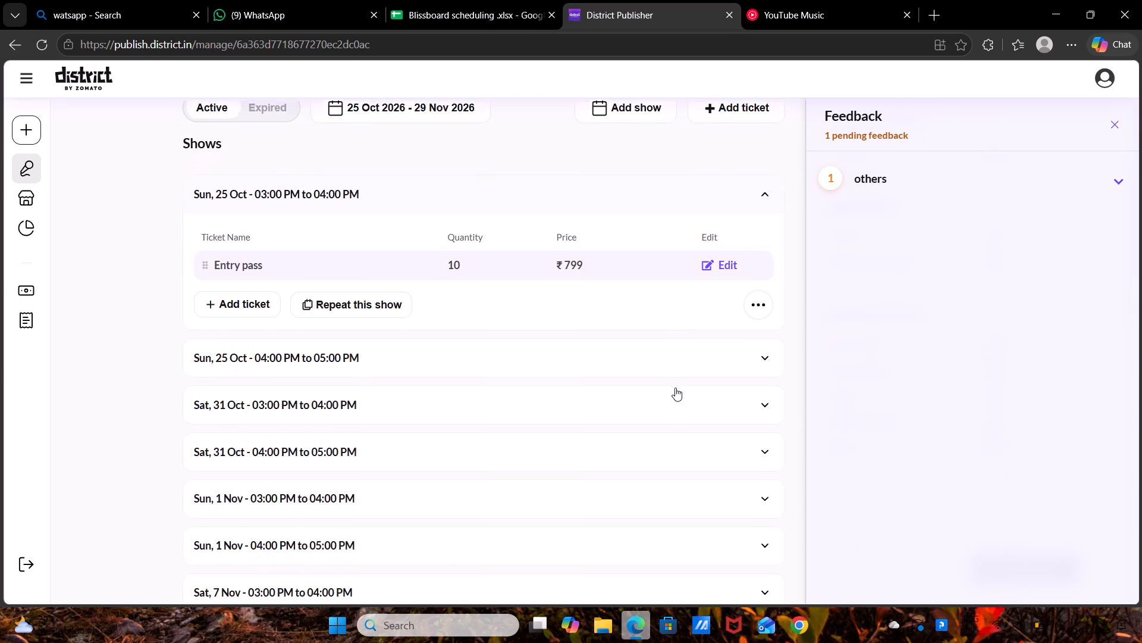
{"action": "scroll", "coordinate": [673, 467], "scroll_direction": "down", "scroll_amount": 1}
{"action": "left_click", "coordinate": [673, 467]}
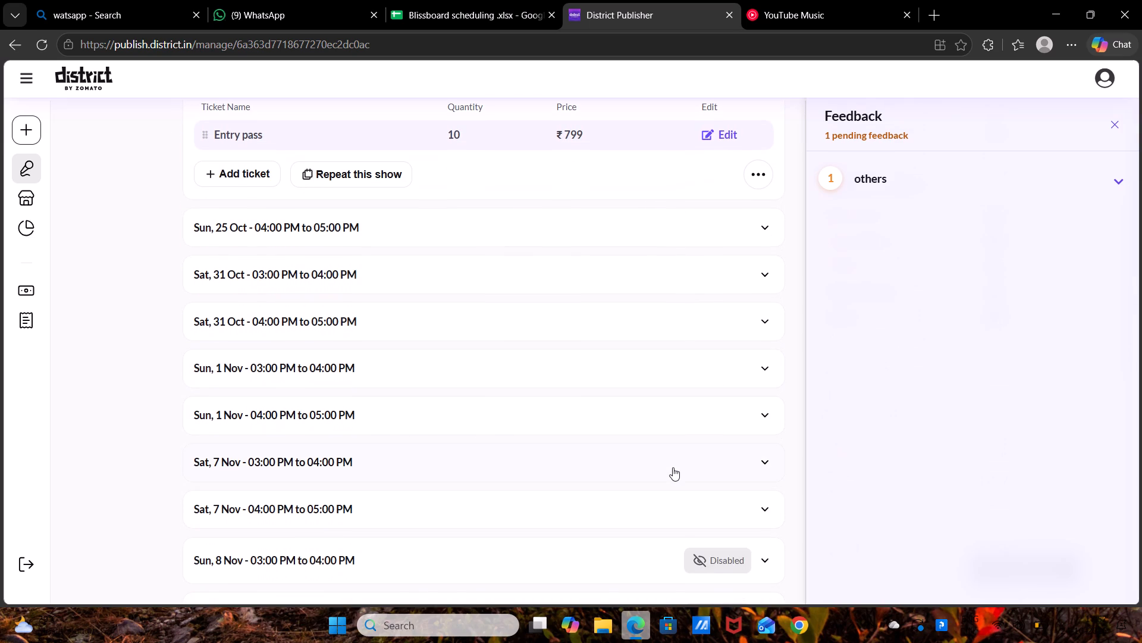
{"action": "scroll", "coordinate": [673, 467], "scroll_direction": "down", "scroll_amount": 1}
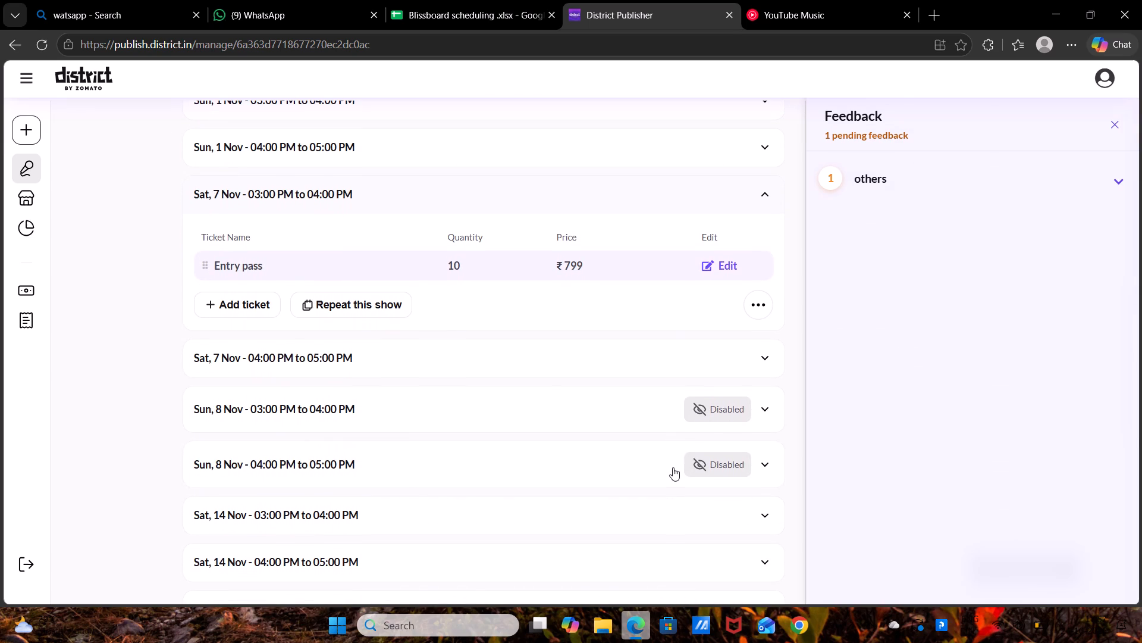
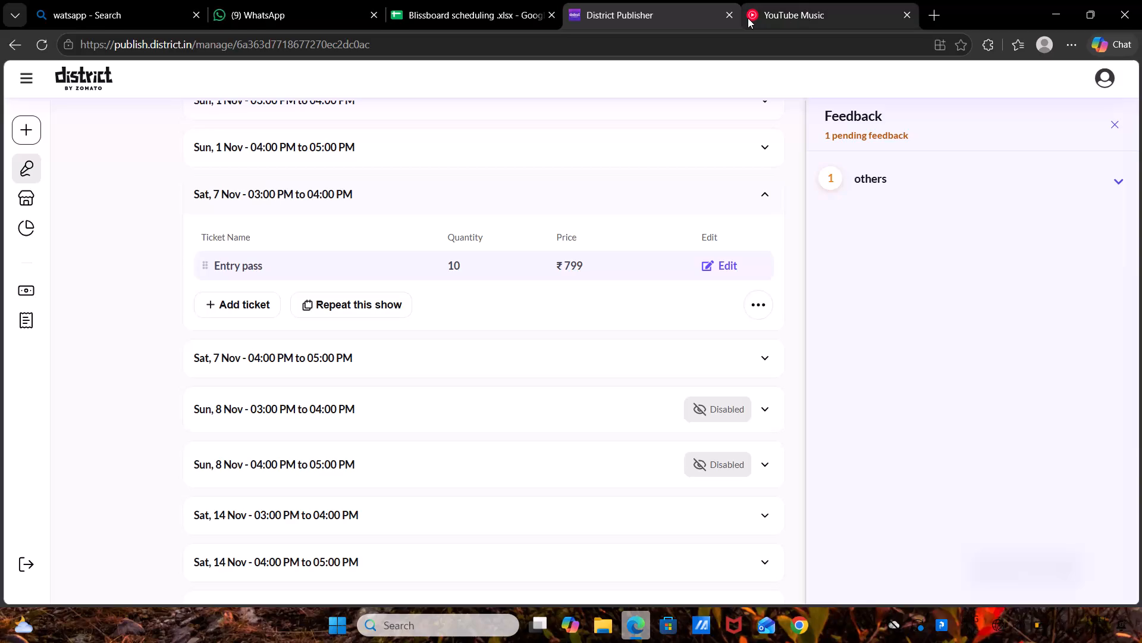
Compare the Gurgaon scheduling sheet with the District event and check the Sat, 7 Nov 04:00 PM show.
{"action": "left_click", "coordinate": [462, 2]}
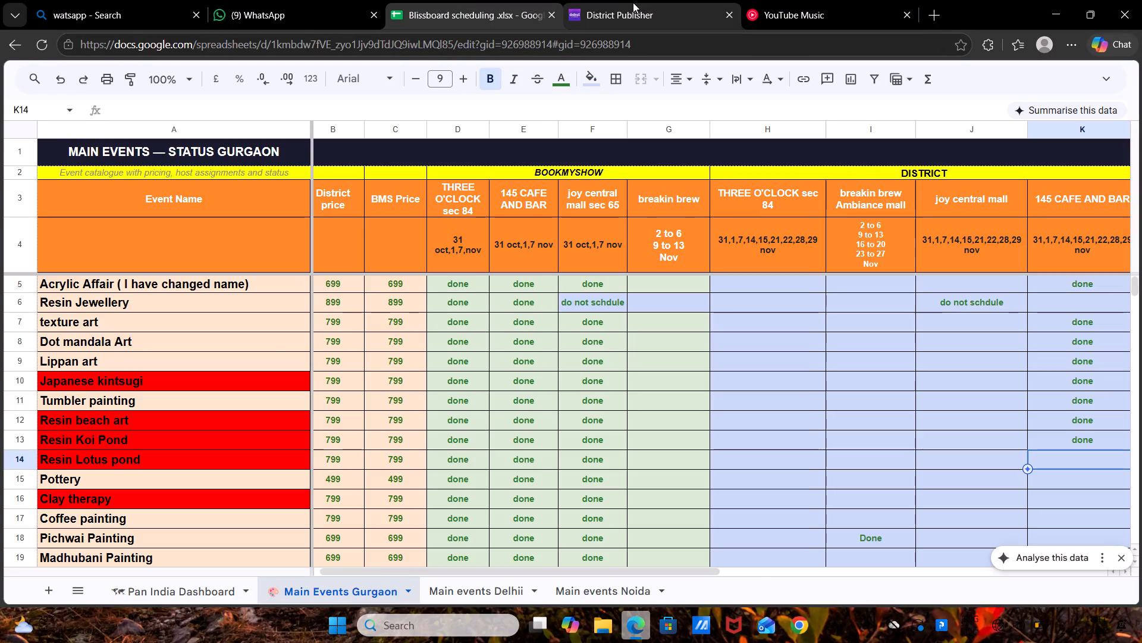
{"action": "left_click", "coordinate": [633, 2]}
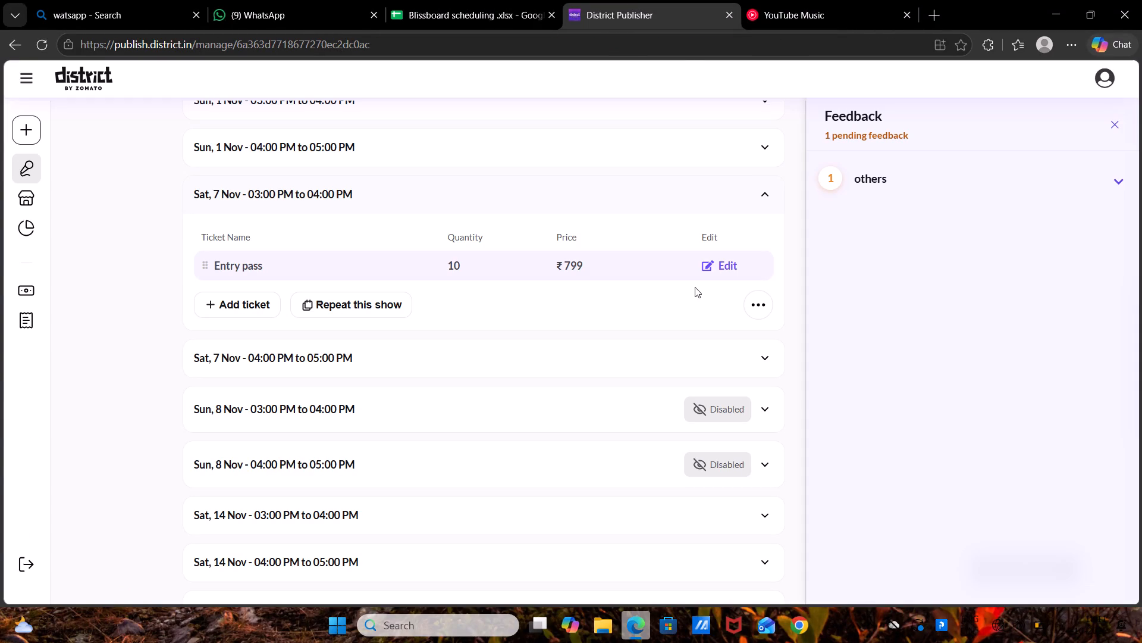
{"action": "left_click", "coordinate": [686, 369]}
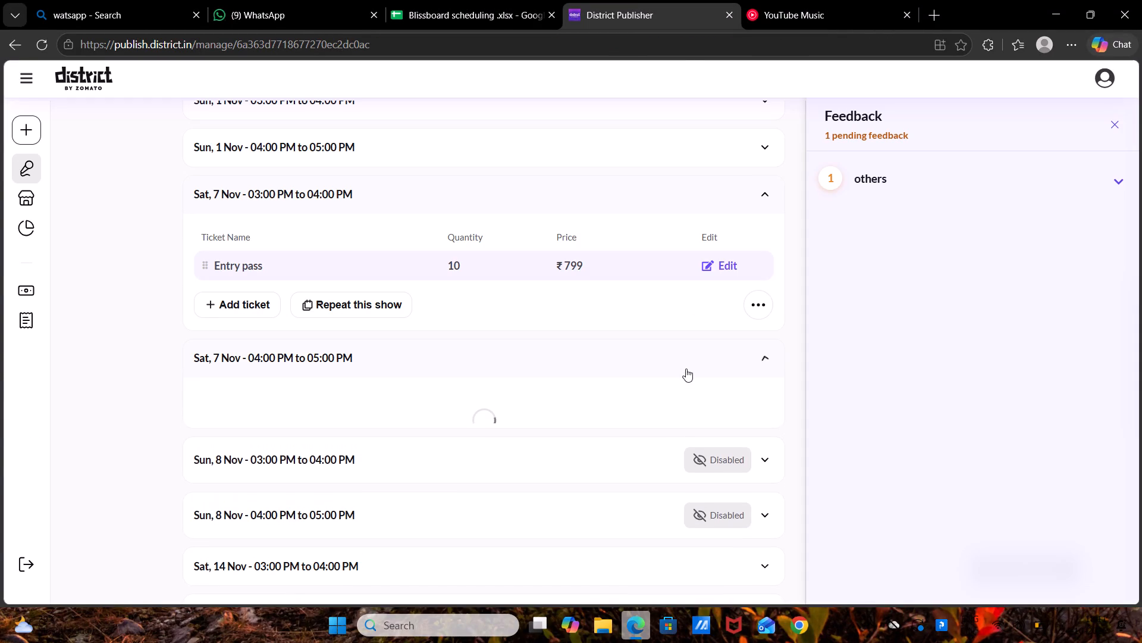
{"action": "scroll", "coordinate": [686, 369], "scroll_direction": "up", "scroll_amount": 4}
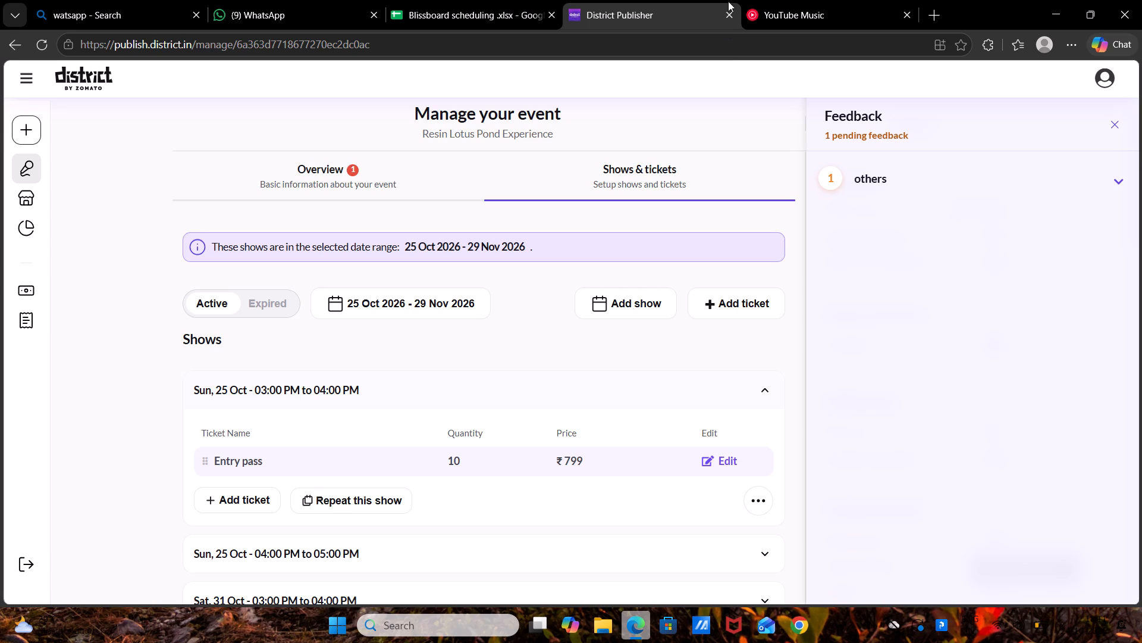
Return to the District events overview and search for "Resin lotus", consulting the Gurgaon scheduling sheet for the event name.
{"action": "left_click", "coordinate": [12, 42]}
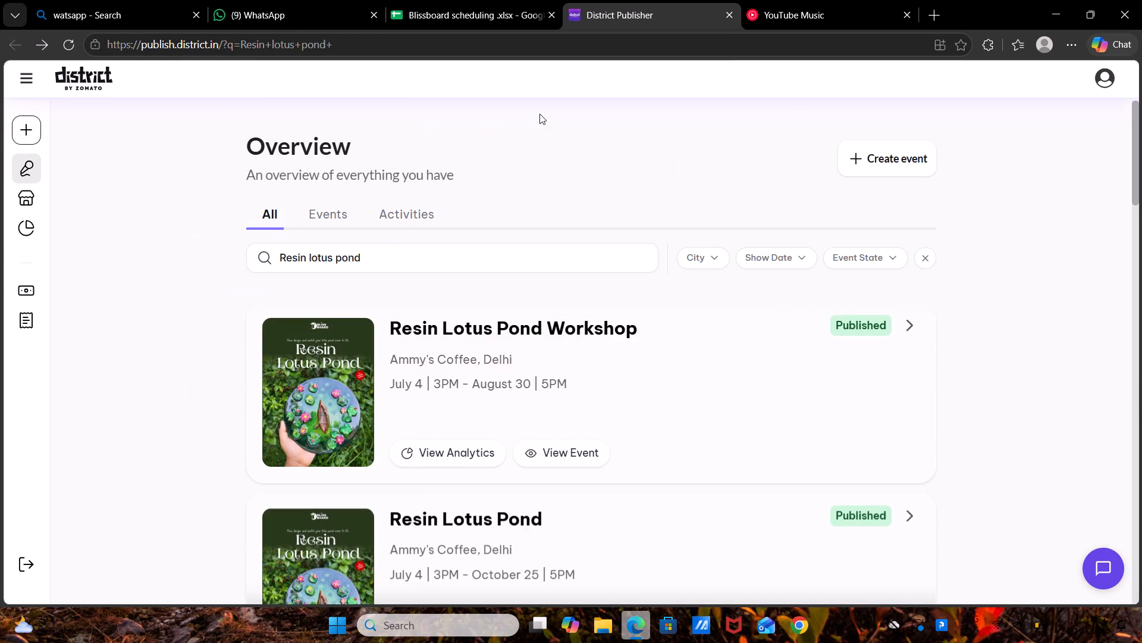
{"action": "left_click", "coordinate": [418, 258]}
{"action": "left_click_drag", "start_coordinate": [418, 258], "coordinate": [278, 255]}
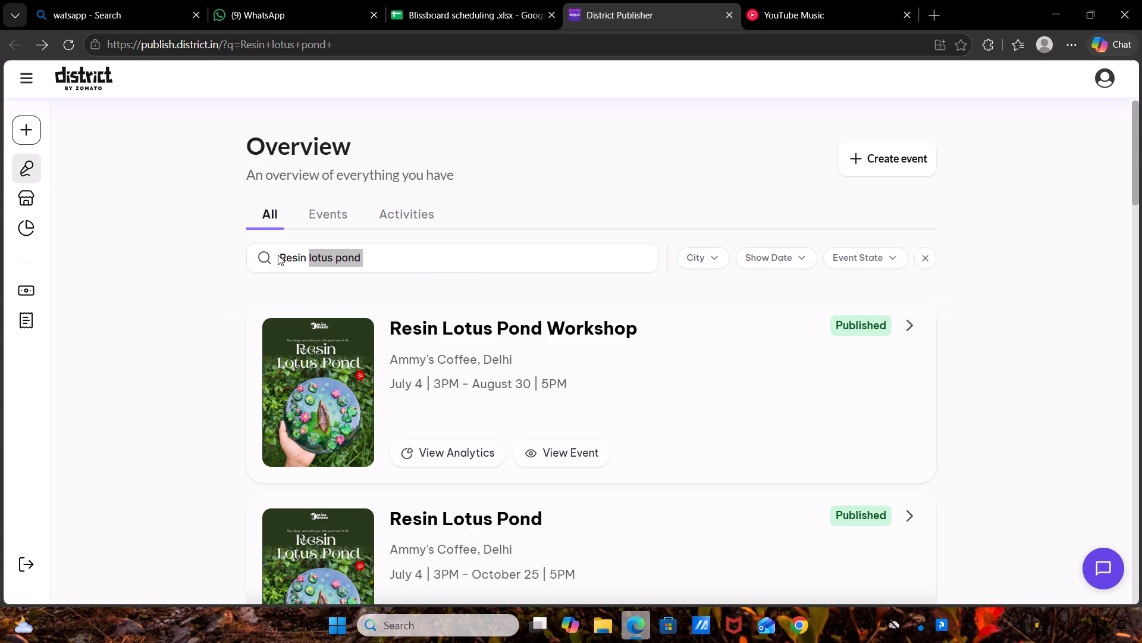
{"action": "left_click_drag", "start_coordinate": [278, 255], "coordinate": [263, 256]}
{"action": "key", "text": "BackSpace"}
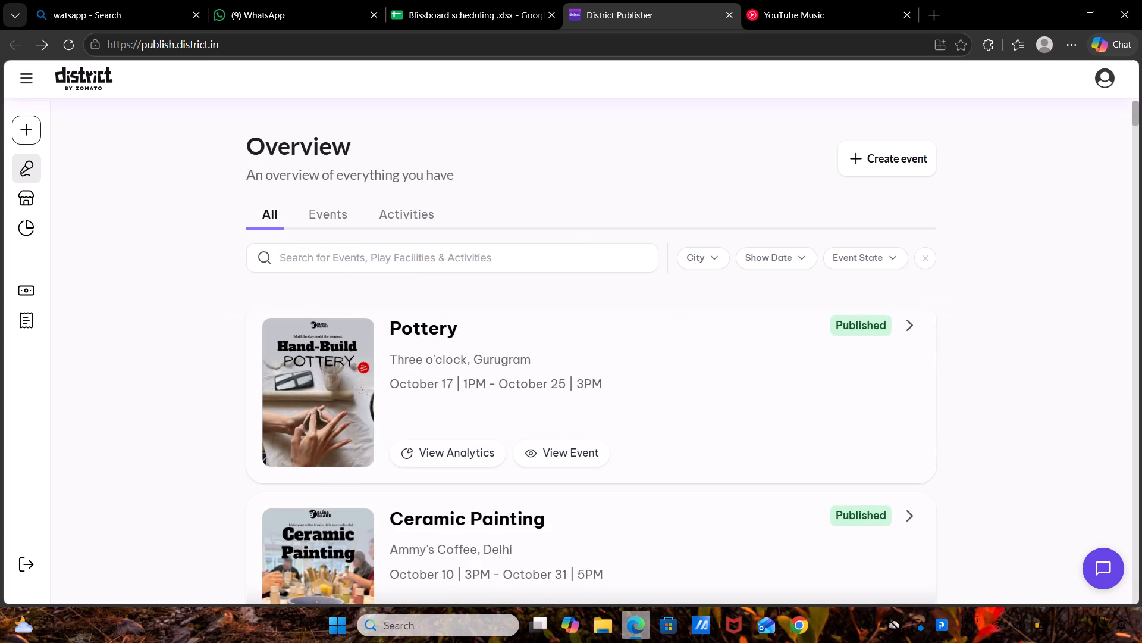
{"action": "left_click", "coordinate": [485, 0]}
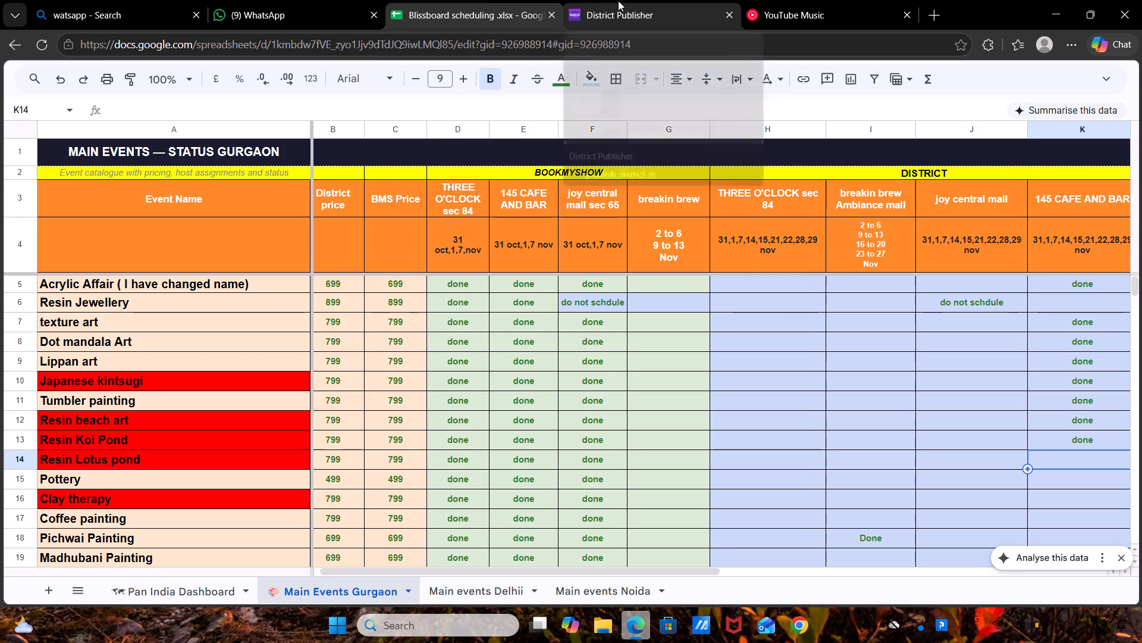
{"action": "left_click", "coordinate": [618, 1]}
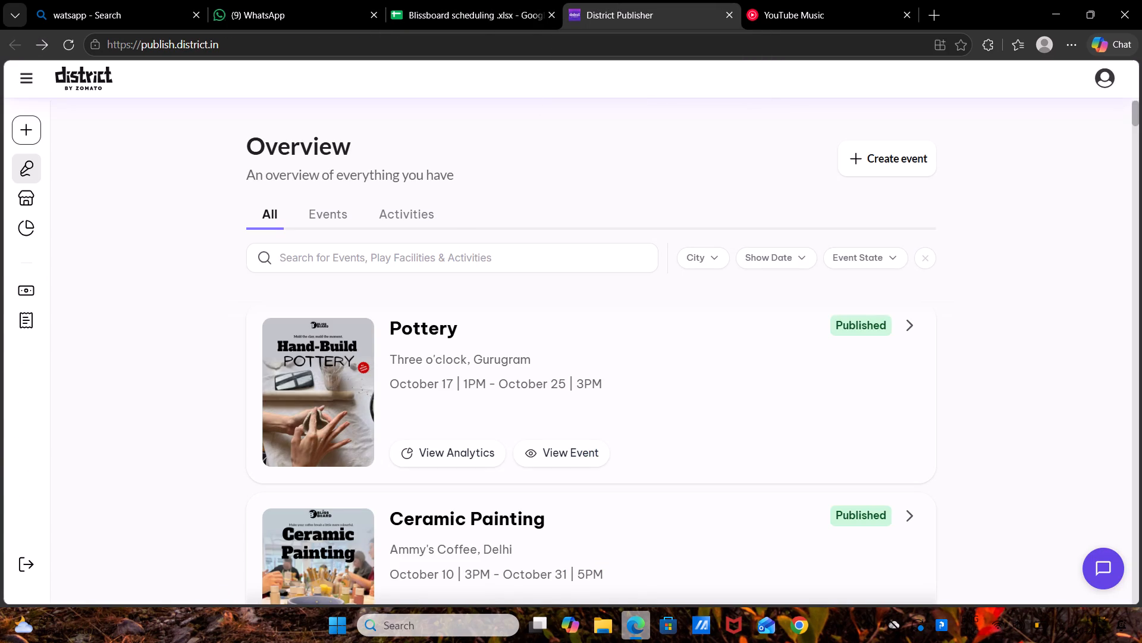
{"action": "left_click", "coordinate": [450, 255]}
{"action": "type", "text": "Resin"}
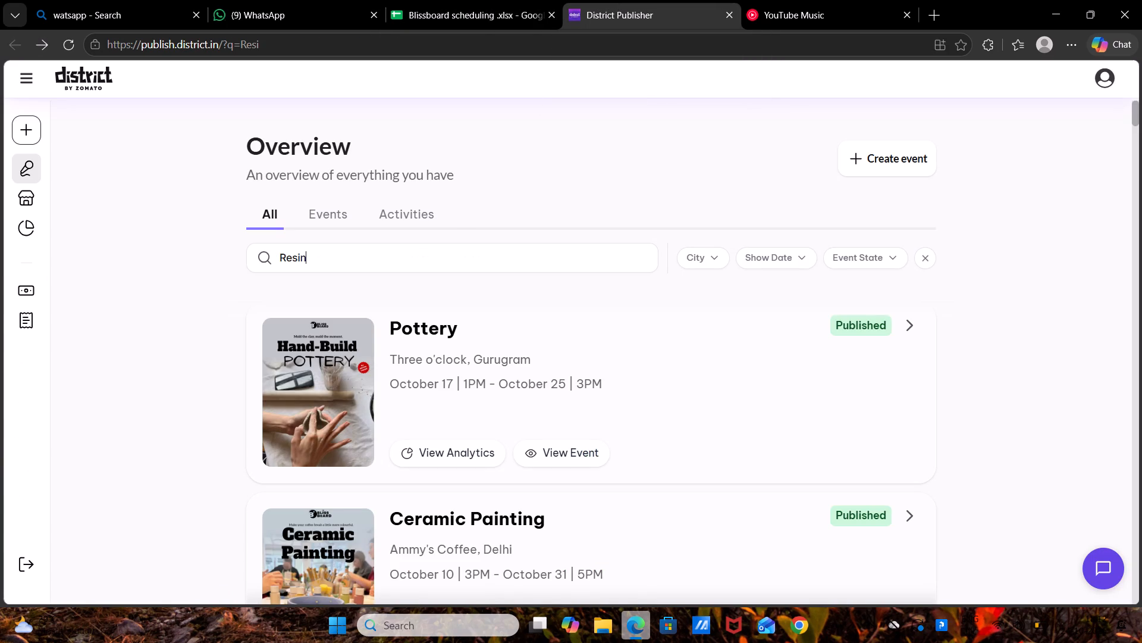
{"action": "key", "text": "space"}
{"action": "type", "text": "lotus"}
{"action": "key", "text": "space"}
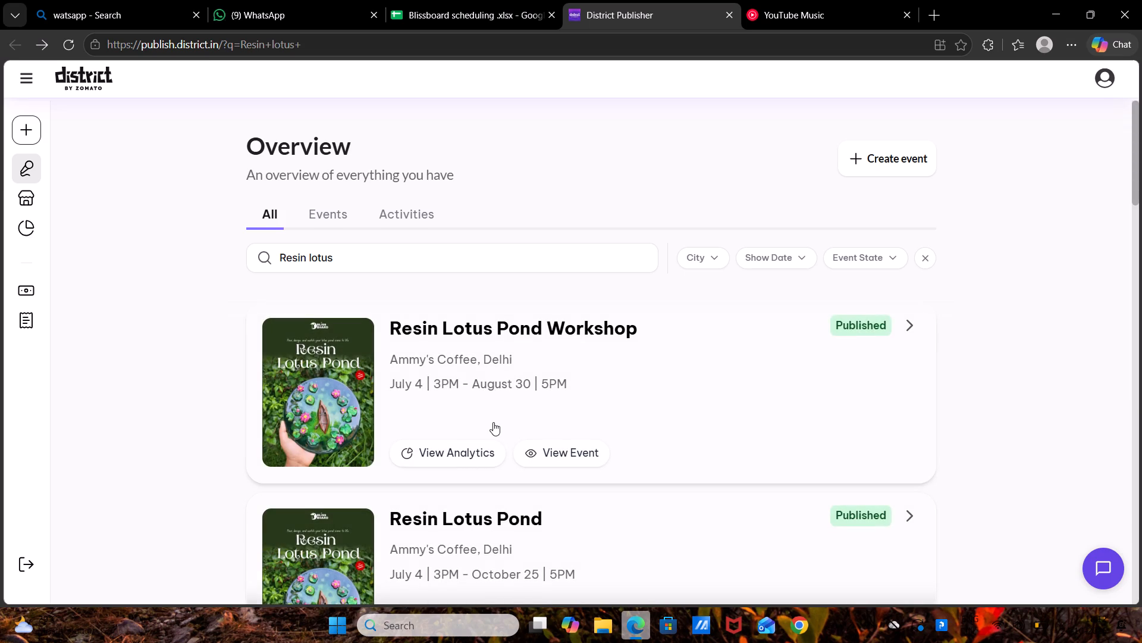
Open the Resin Lotus Pond Experience at 145 Cafe & Bar, Gurugram, review its shows list, and return to the overview.
{"action": "scroll", "coordinate": [493, 422], "scroll_direction": "down", "scroll_amount": 1}
{"action": "scroll", "coordinate": [493, 422], "scroll_direction": "up", "scroll_amount": 2}
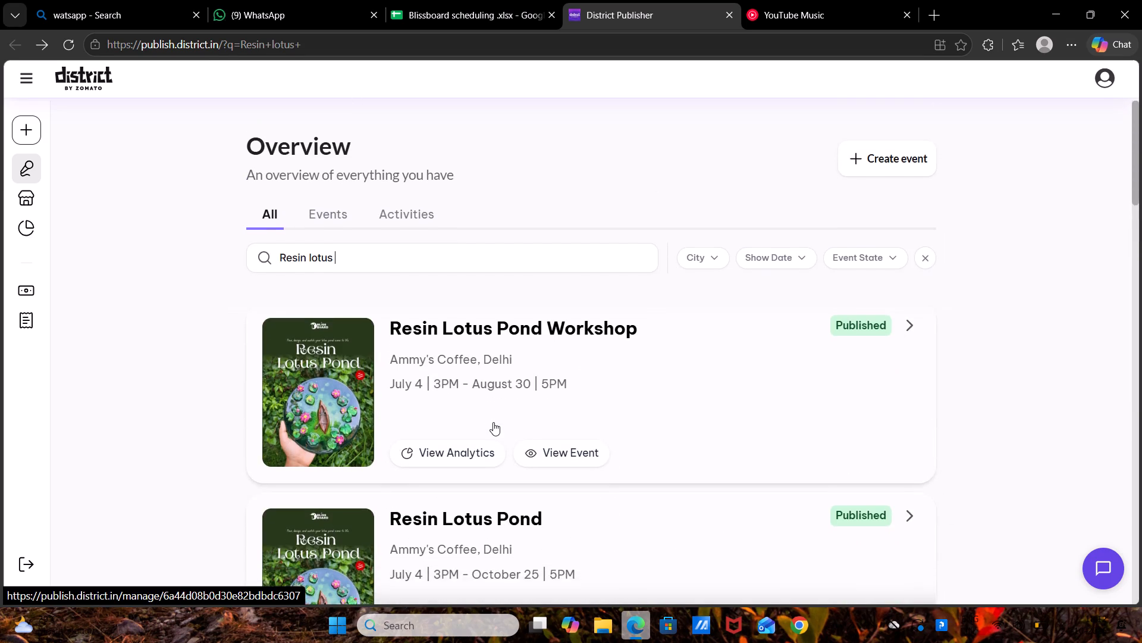
{"action": "scroll", "coordinate": [493, 422], "scroll_direction": "down", "scroll_amount": 4}
{"action": "scroll", "coordinate": [493, 422], "scroll_direction": "up", "scroll_amount": 1}
{"action": "scroll", "coordinate": [493, 422], "scroll_direction": "down", "scroll_amount": 2}
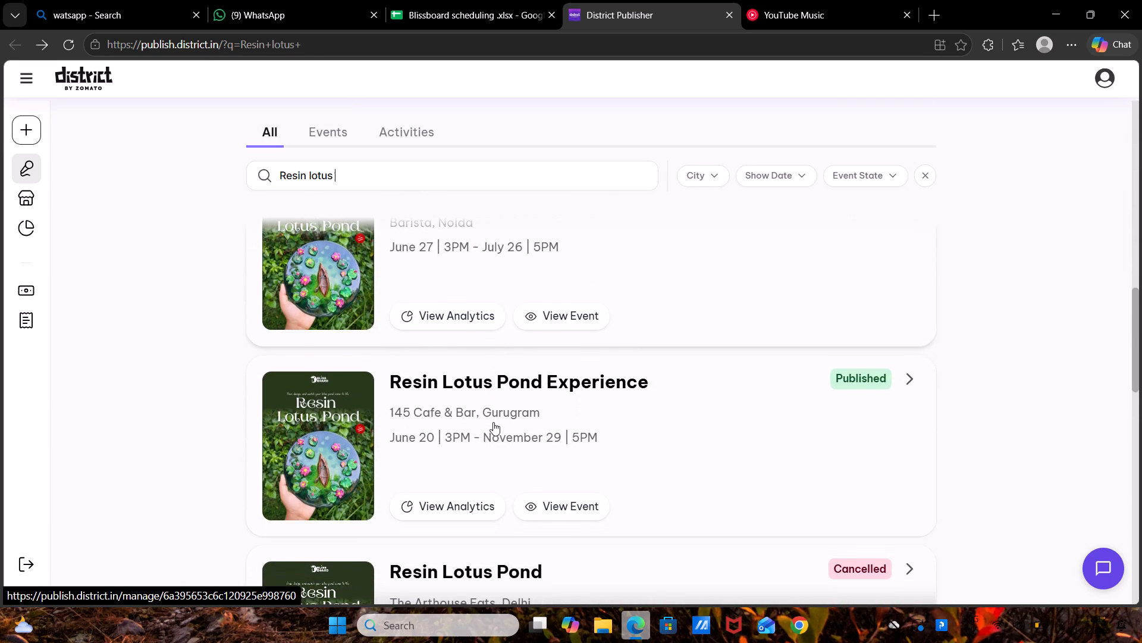
{"action": "left_click", "coordinate": [478, 445]}
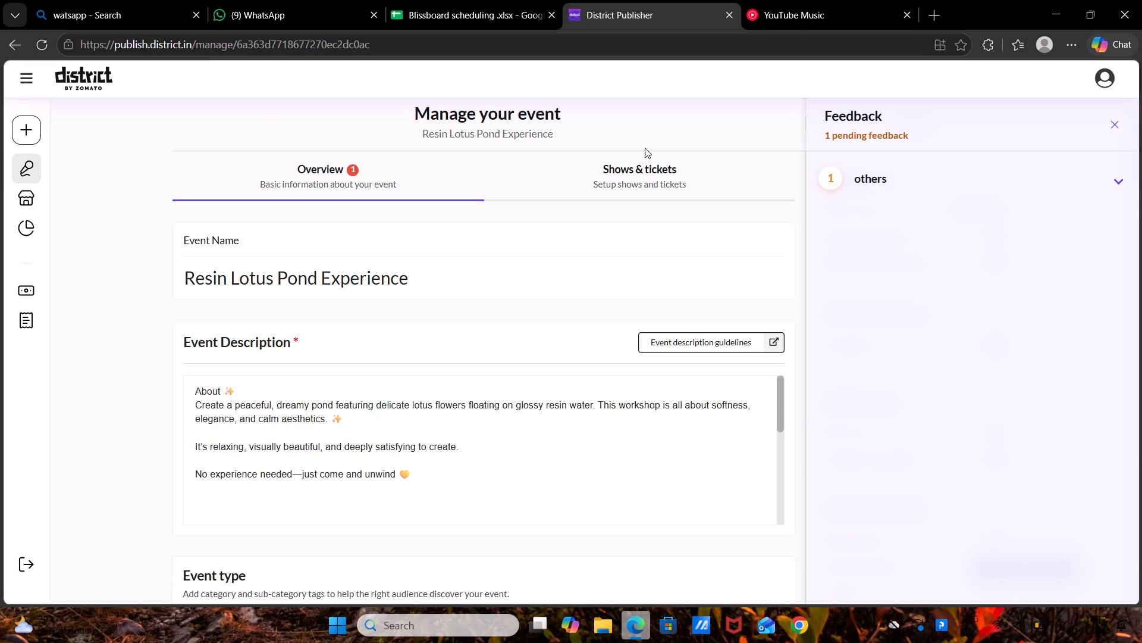
{"action": "left_click", "coordinate": [644, 176]}
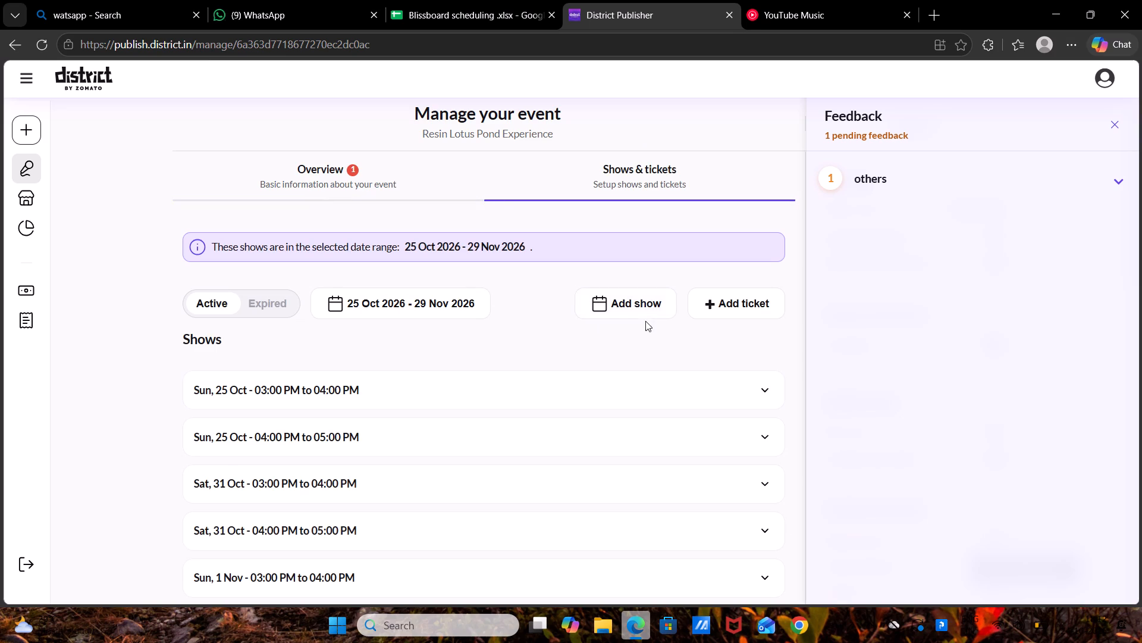
{"action": "scroll", "coordinate": [603, 367], "scroll_direction": "down", "scroll_amount": 2}
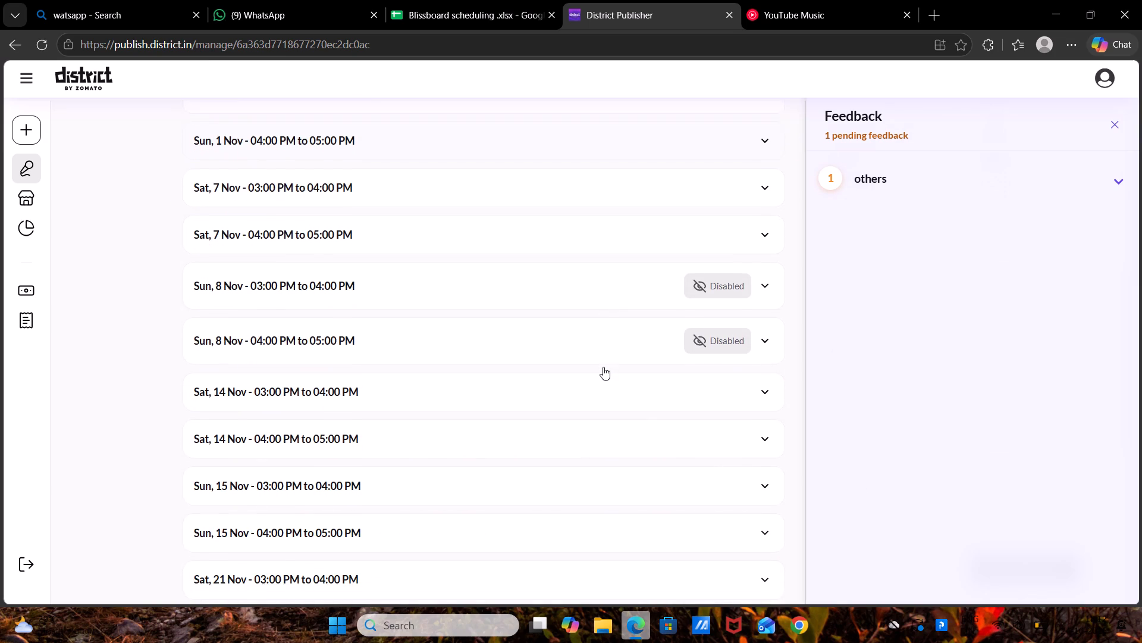
{"action": "left_click", "coordinate": [600, 402]}
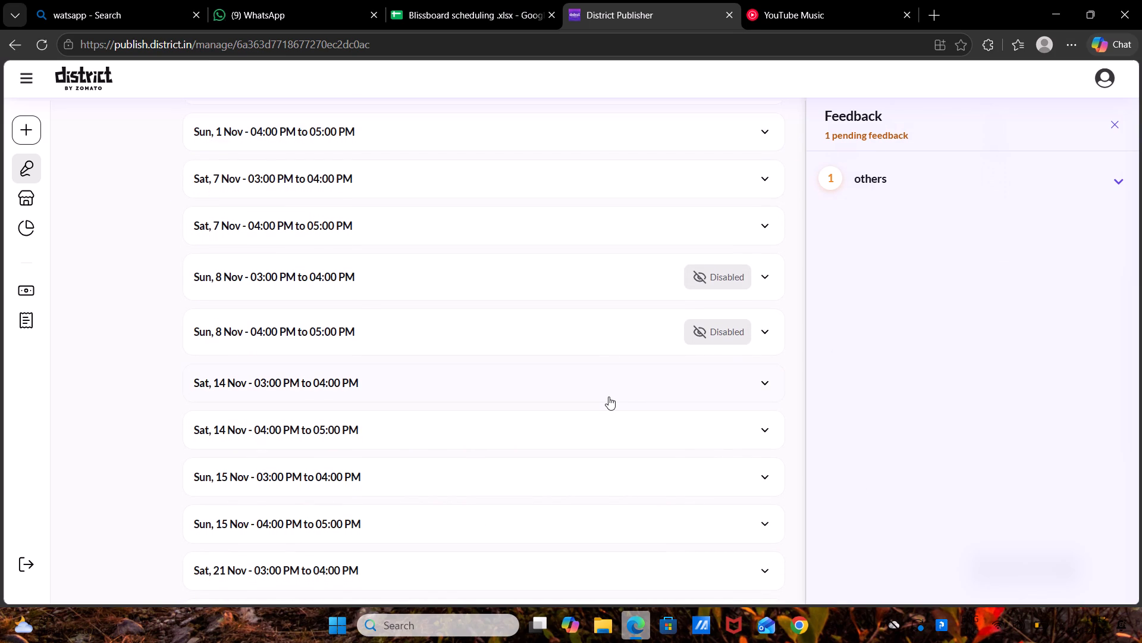
{"action": "left_click", "coordinate": [608, 397]}
{"action": "scroll", "coordinate": [608, 397], "scroll_direction": "up", "scroll_amount": 4}
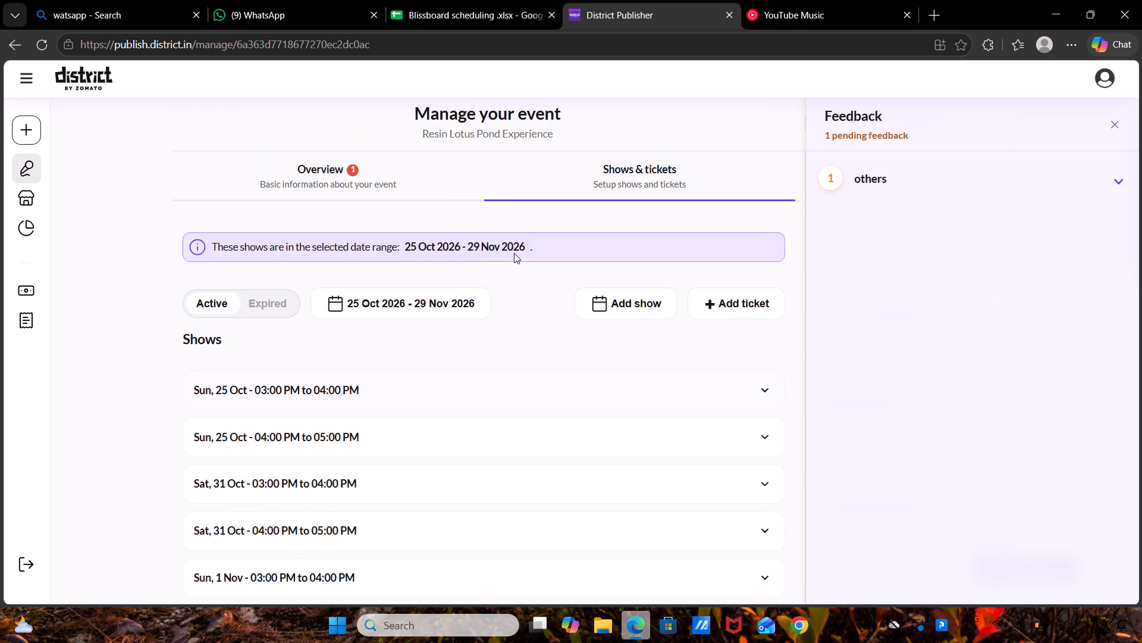
{"action": "left_click", "coordinate": [21, 45]}
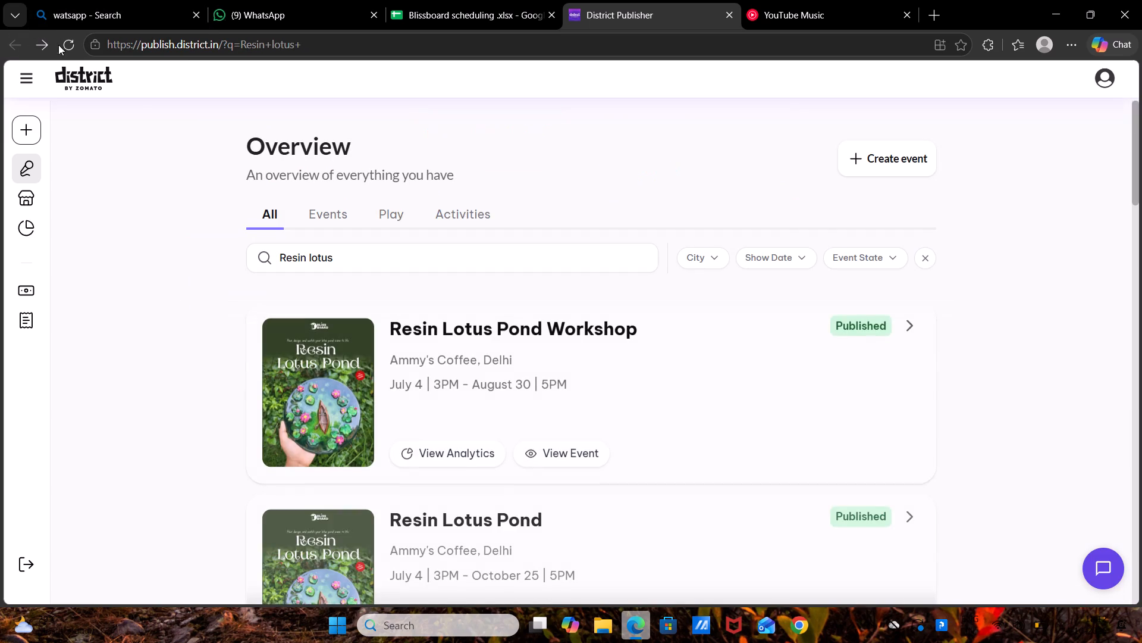
In the Gurgaon scheduling sheet, enter "done" for Resin Lotus pond under District's 145 CAFE AND BAR column.
{"action": "left_click", "coordinate": [506, 0]}
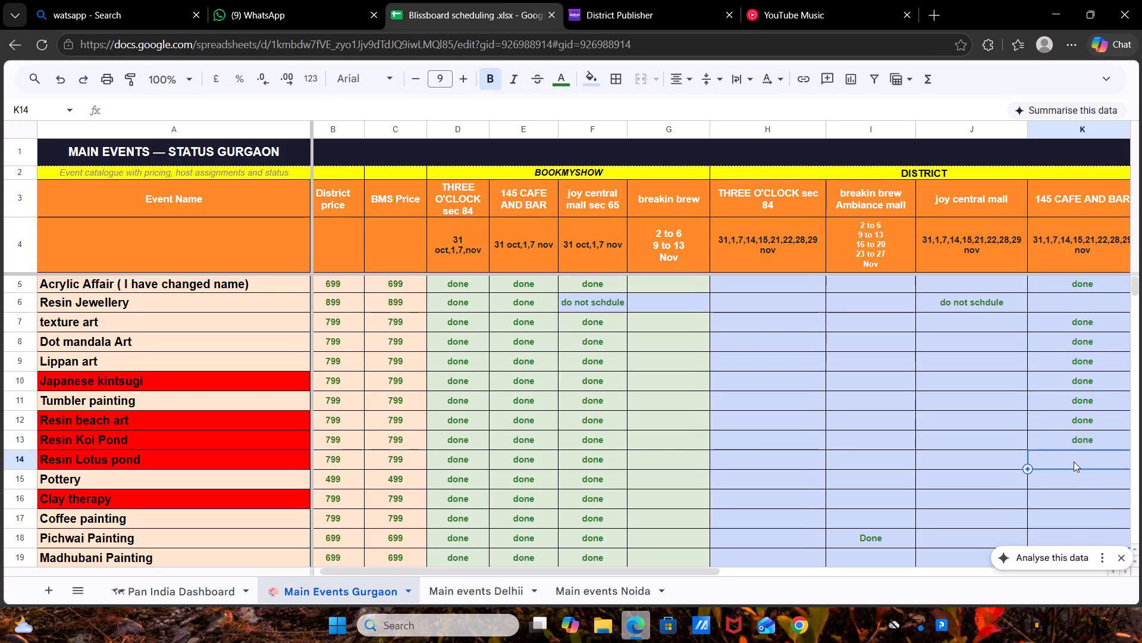
{"action": "type", "text": "done"}
{"action": "key", "text": "Return"}
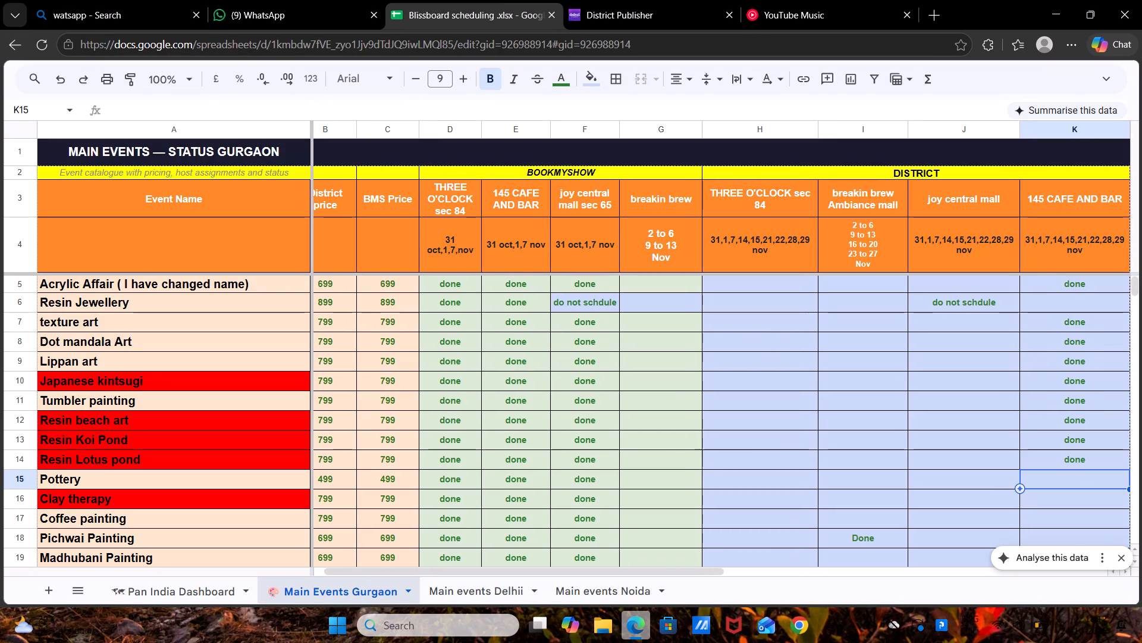
Switch to the District events overview, search for "pottery", and look through the listed events and venues.
{"action": "left_click", "coordinate": [621, 7]}
{"action": "left_click_drag", "start_coordinate": [452, 245], "coordinate": [319, 254]}
{"action": "left_click_drag", "start_coordinate": [332, 255], "coordinate": [268, 261]}
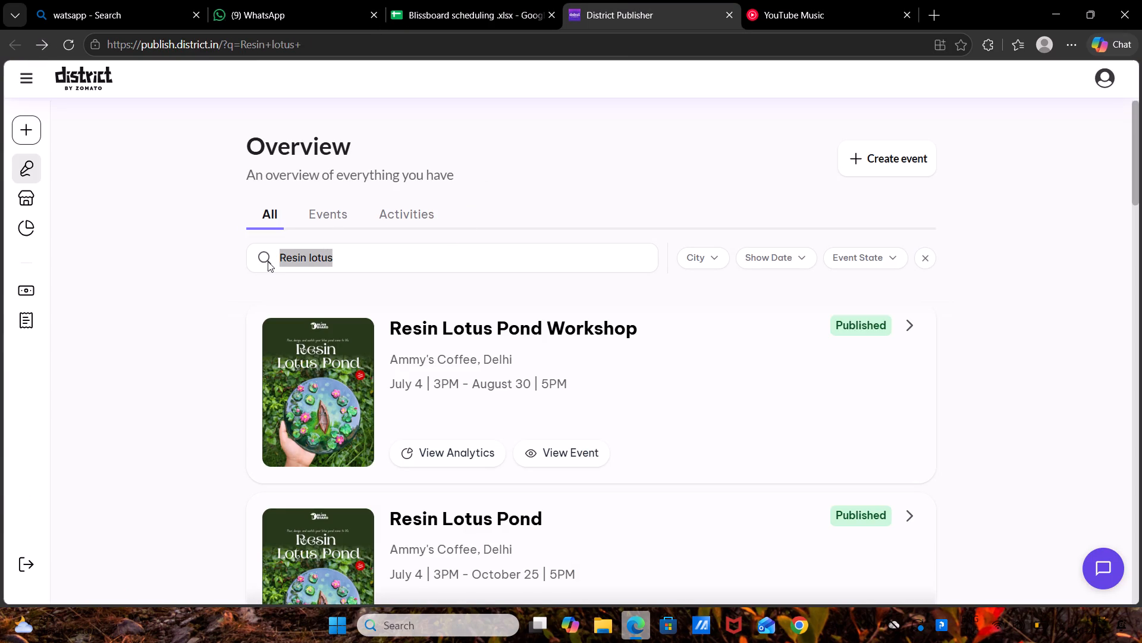
{"action": "key", "text": "BackSpace"}
{"action": "type", "text": "potterhy"}
{"action": "key", "text": "space"}
{"action": "key", "text": "BackSpace"}
{"action": "key", "text": "BackSpace"}
{"action": "key", "text": "BackSpace"}
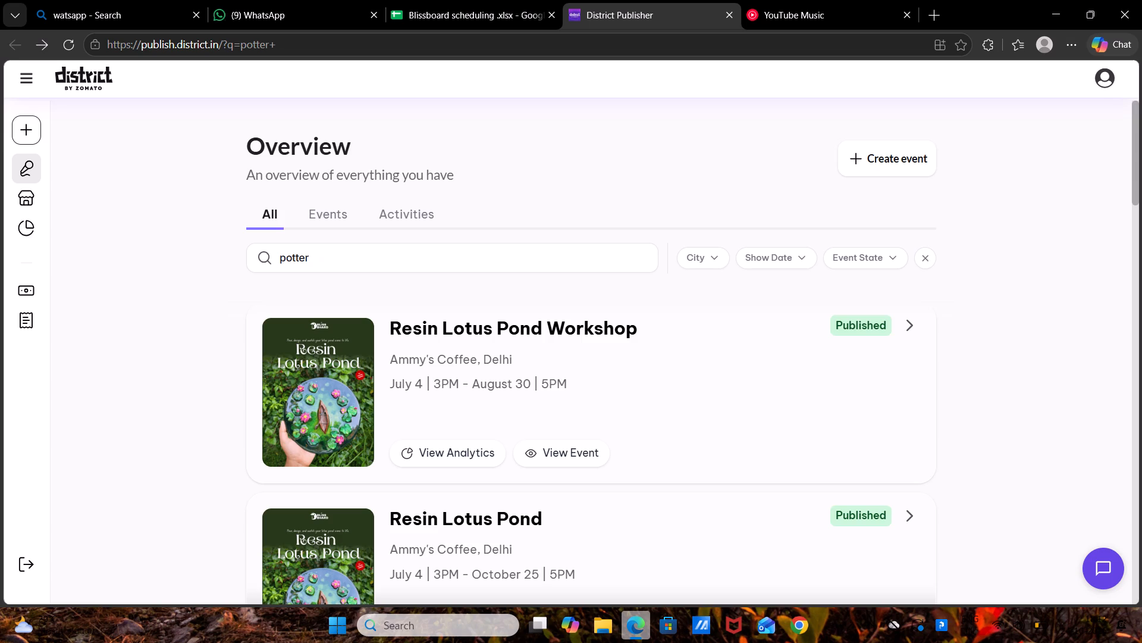
{"action": "key", "text": "y"}
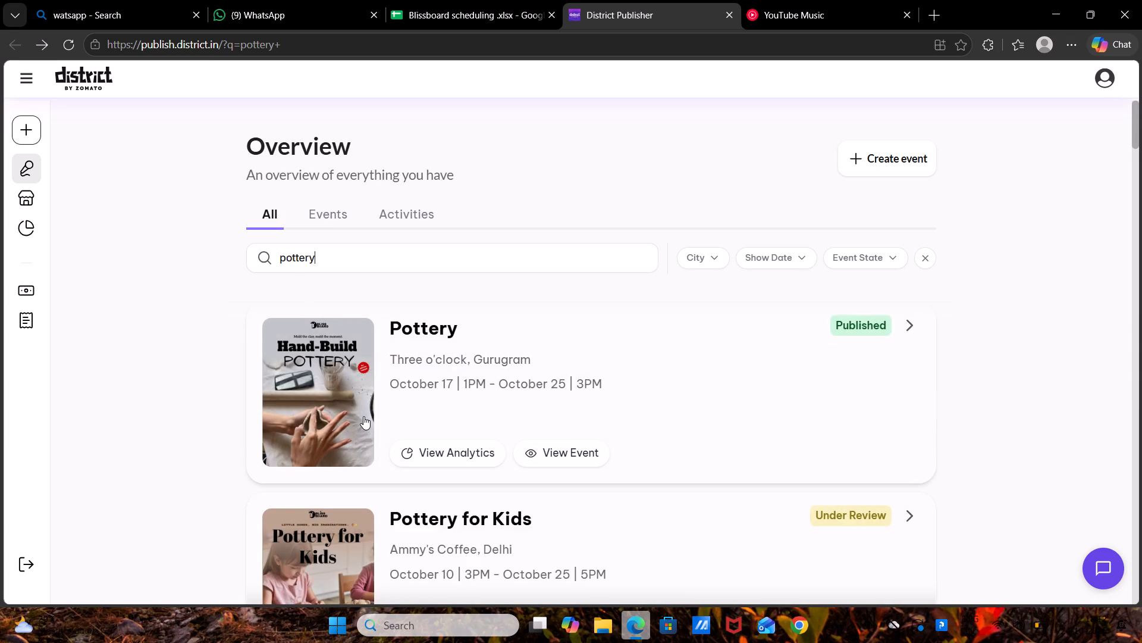
{"action": "scroll", "coordinate": [363, 416], "scroll_direction": "down", "scroll_amount": 1}
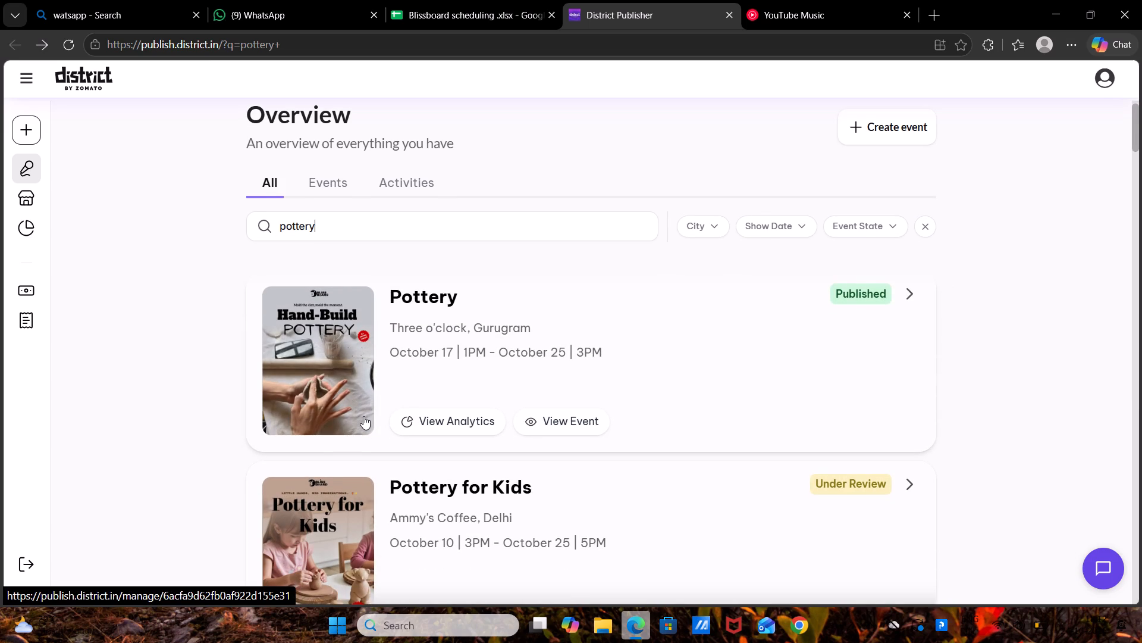
{"action": "scroll", "coordinate": [363, 416], "scroll_direction": "down", "scroll_amount": 2}
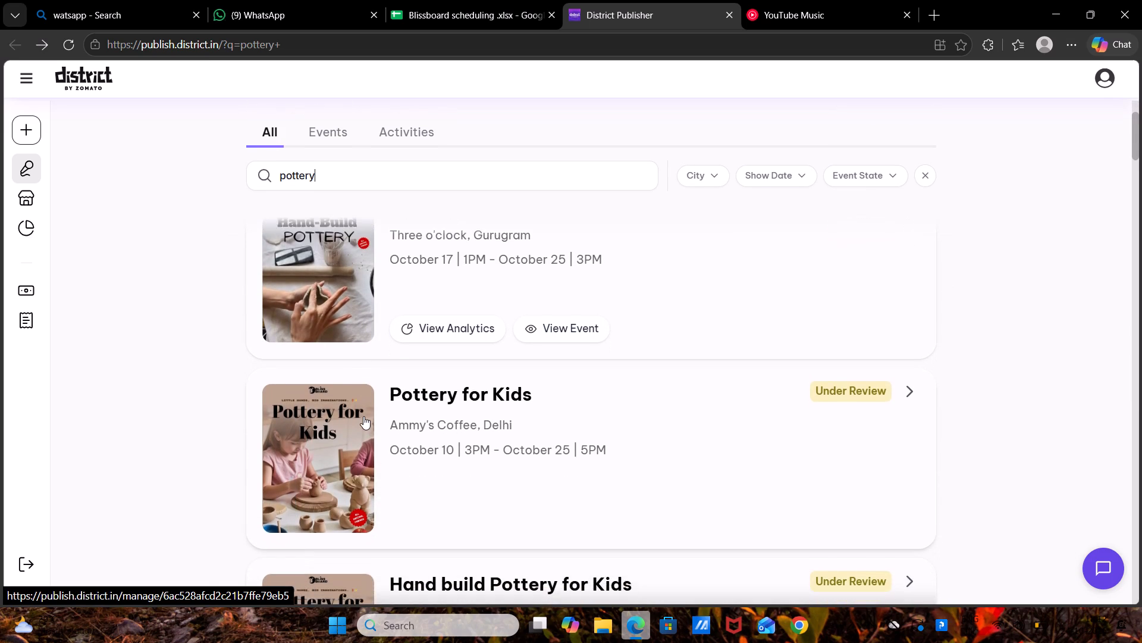
{"action": "scroll", "coordinate": [363, 416], "scroll_direction": "down", "scroll_amount": 2}
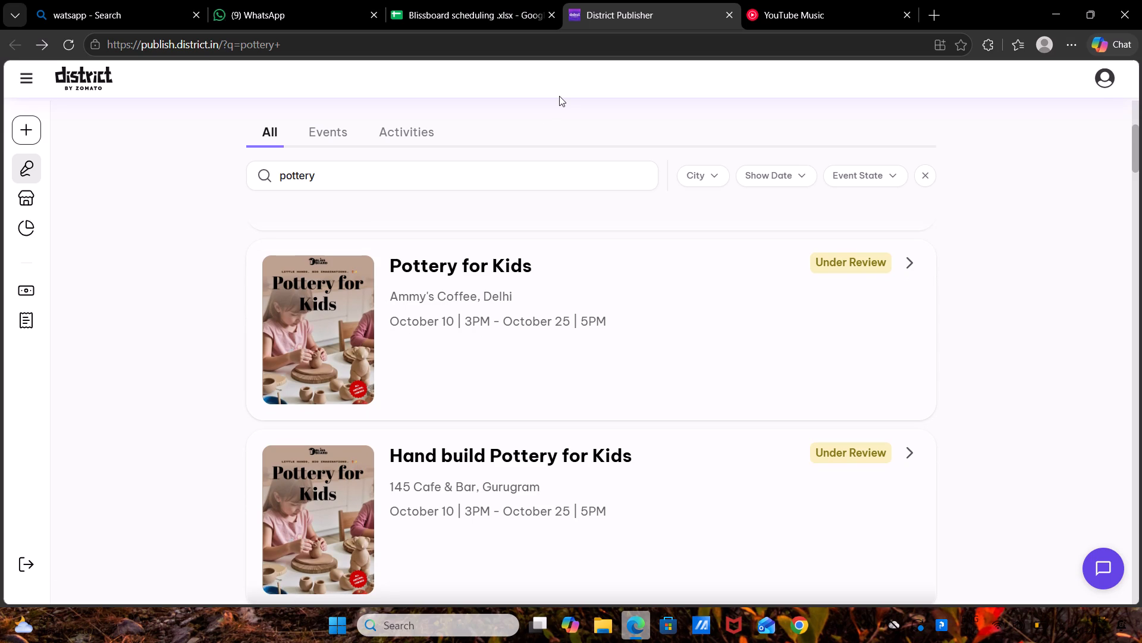
Go back to the Gurgaon scheduling sheet and examine the event list and statuses from Pottery down to terrarium lamp.
{"action": "left_click", "coordinate": [493, 13]}
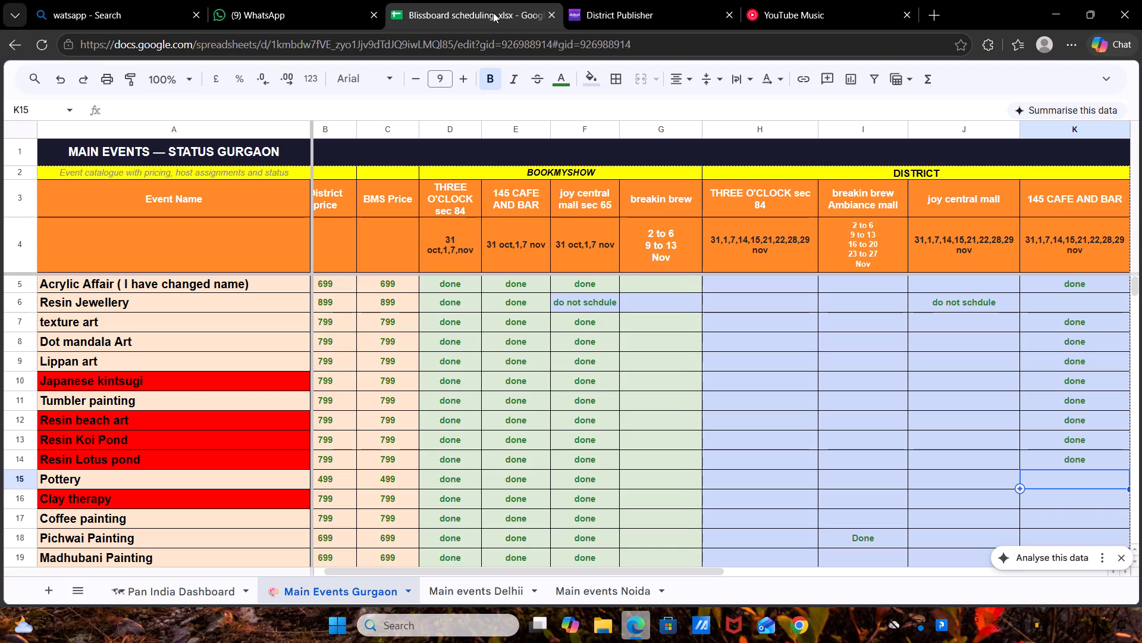
{"action": "scroll", "coordinate": [449, 365], "scroll_direction": "down", "scroll_amount": 2}
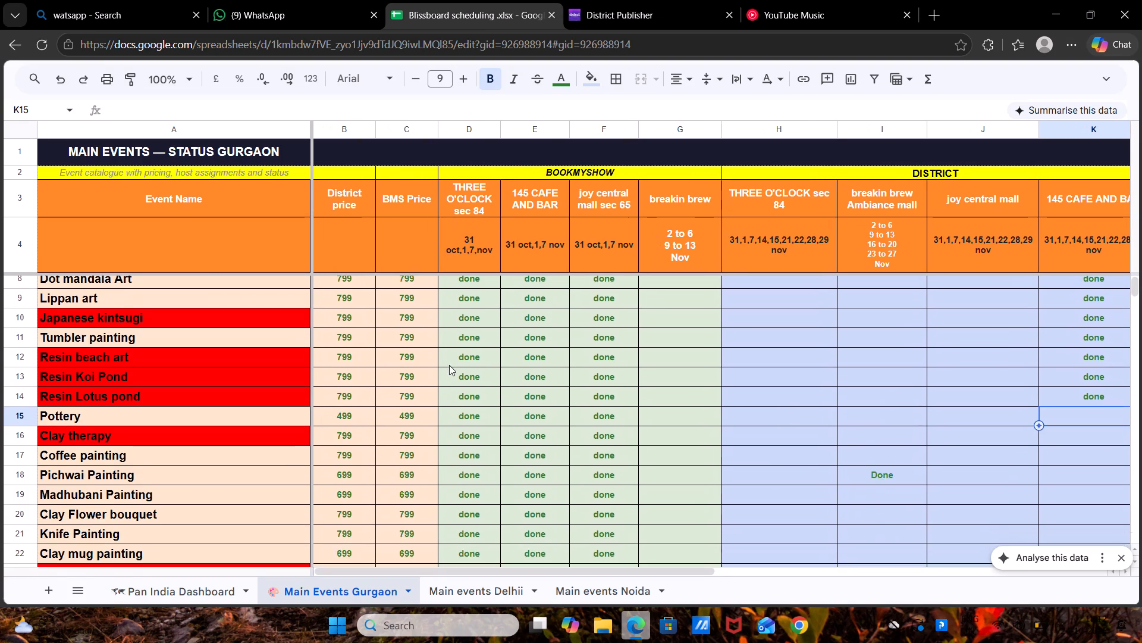
{"action": "scroll", "coordinate": [449, 365], "scroll_direction": "down", "scroll_amount": 3}
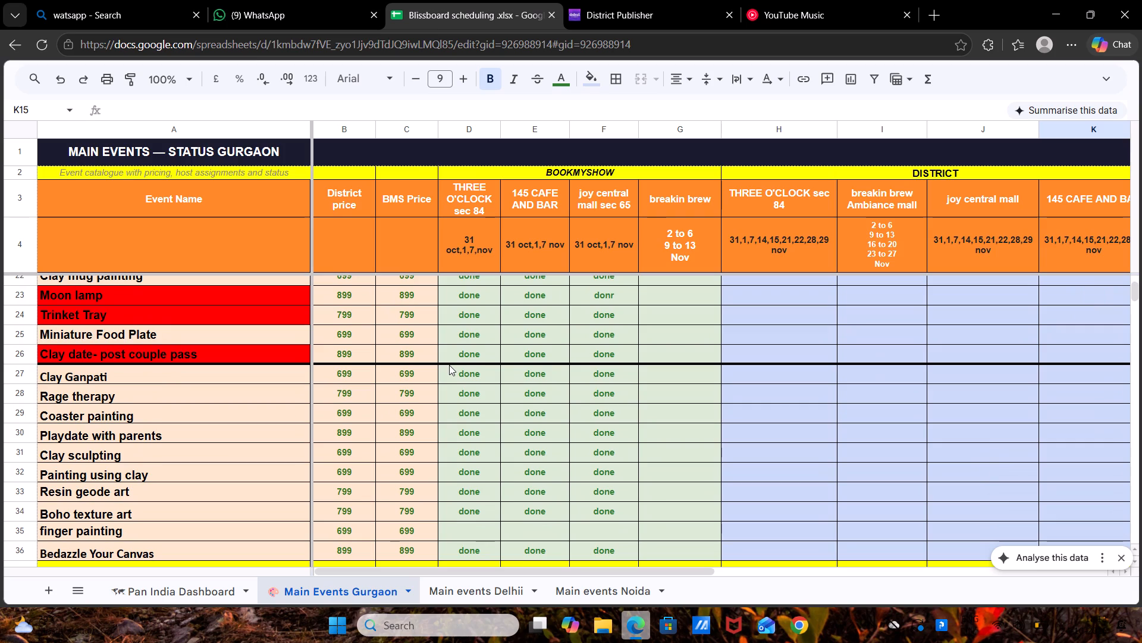
{"action": "scroll", "coordinate": [449, 365], "scroll_direction": "up", "scroll_amount": 3}
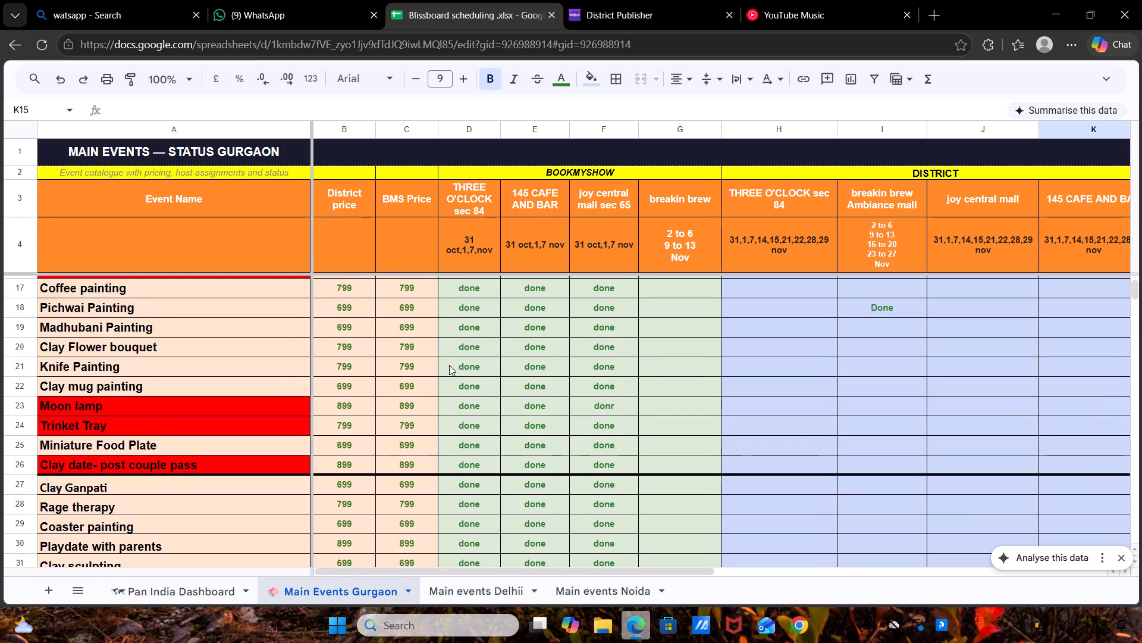
{"action": "scroll", "coordinate": [449, 365], "scroll_direction": "up", "scroll_amount": 3}
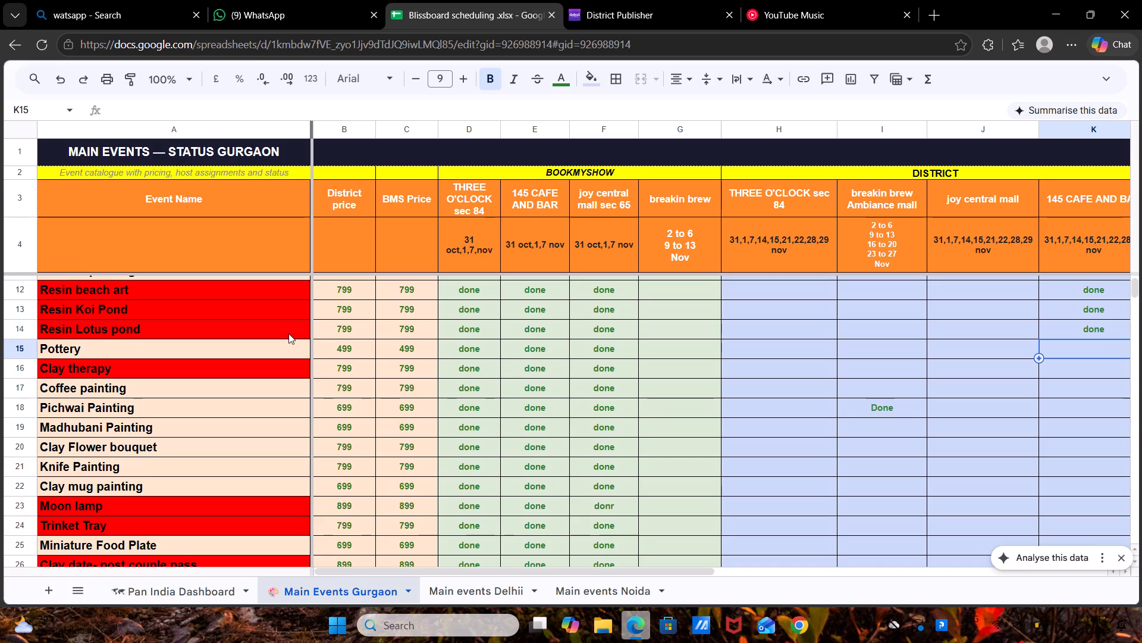
{"action": "scroll", "coordinate": [288, 333], "scroll_direction": "down", "scroll_amount": 2}
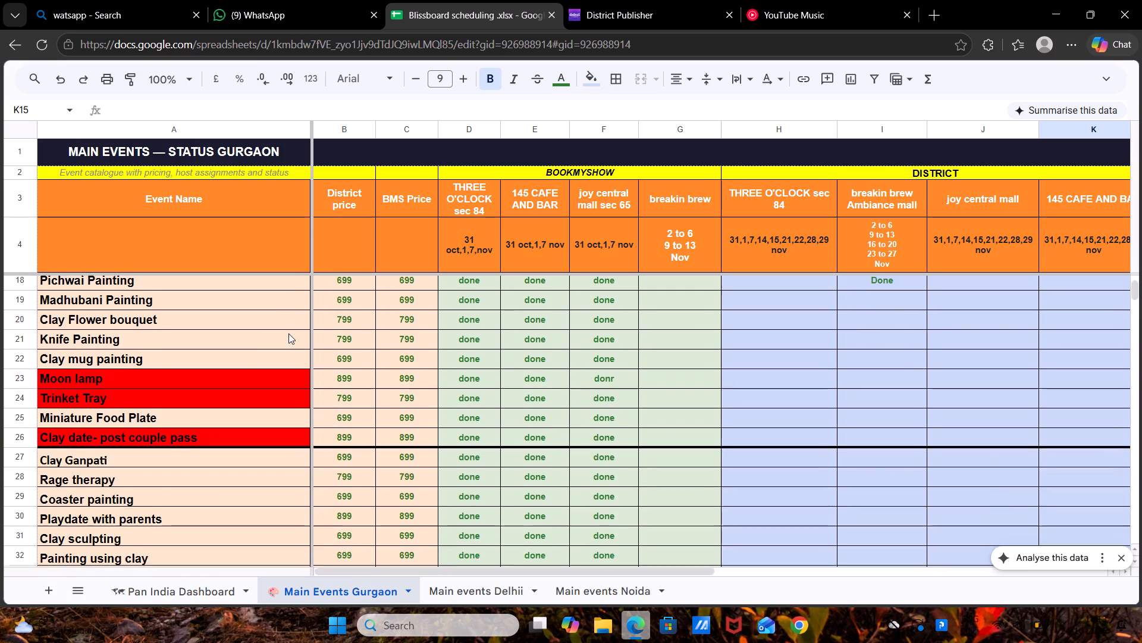
{"action": "scroll", "coordinate": [288, 333], "scroll_direction": "down", "scroll_amount": 1}
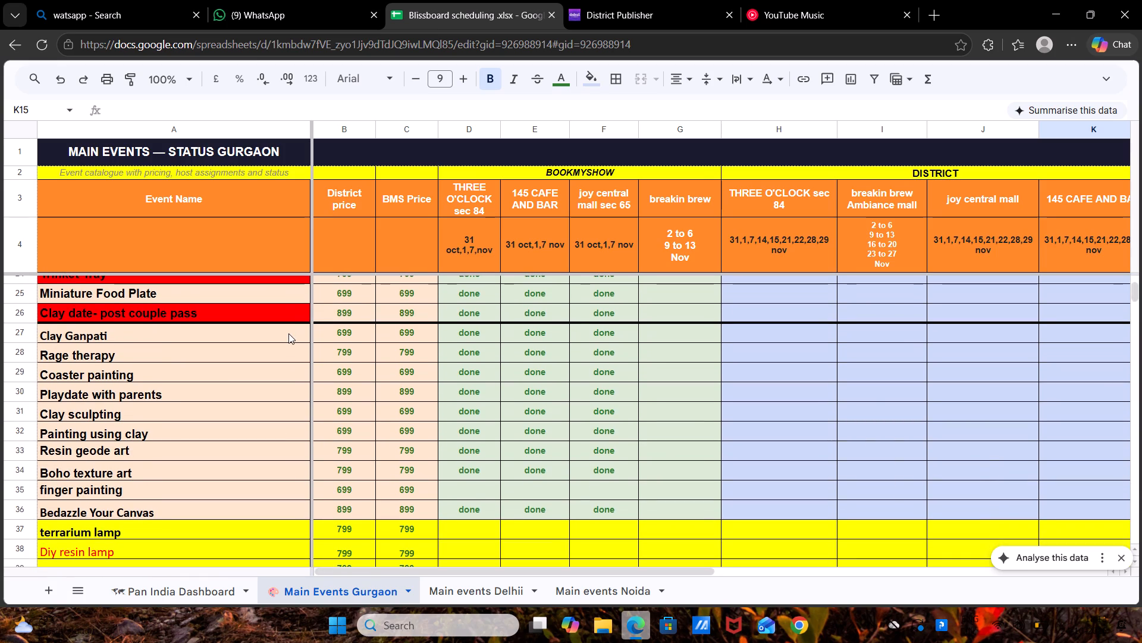
{"action": "scroll", "coordinate": [288, 333], "scroll_direction": "up", "scroll_amount": 1}
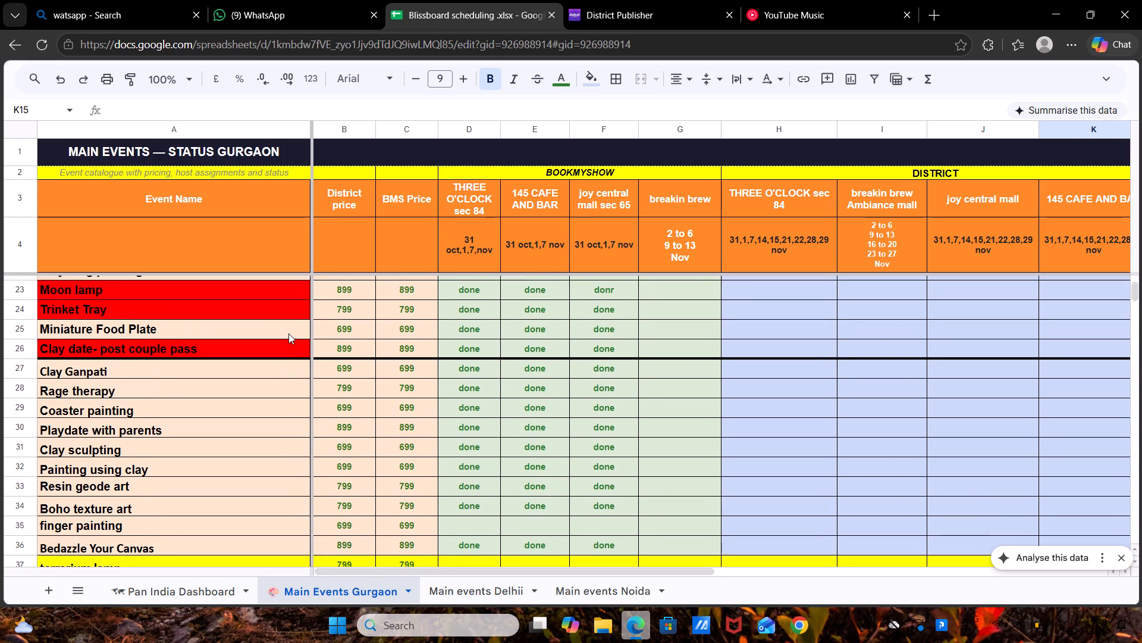
Examine the Gurgaon sheet's event rows and venue statuses from Bedazzle Your Canvas back up to the Pottery row.
{"action": "scroll", "coordinate": [288, 333], "scroll_direction": "up", "scroll_amount": 2}
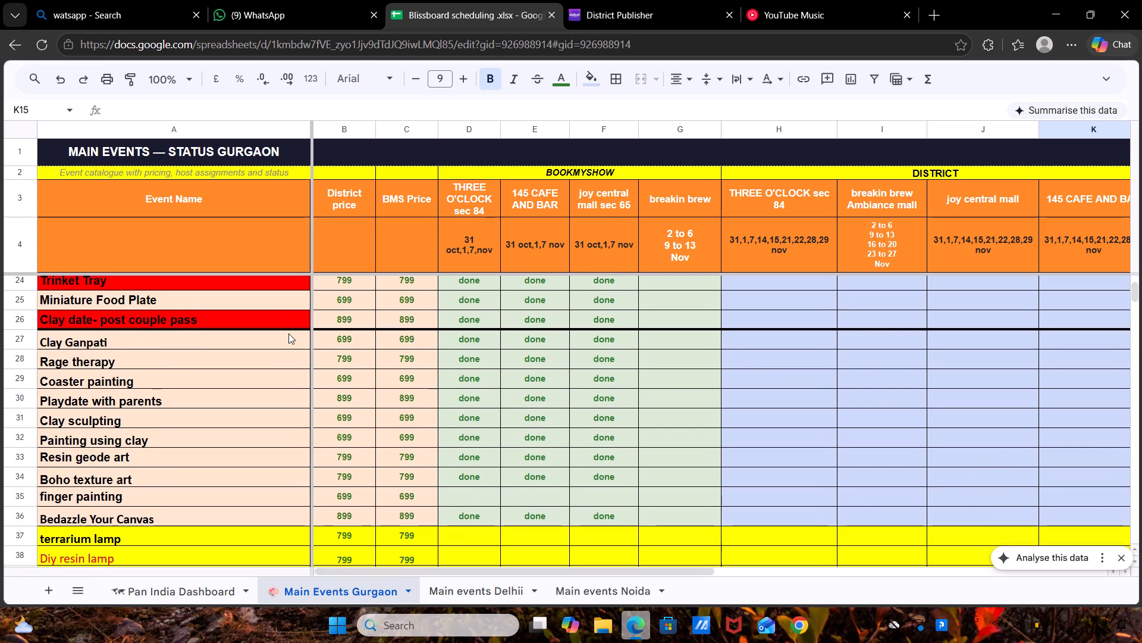
{"action": "scroll", "coordinate": [288, 333], "scroll_direction": "up", "scroll_amount": 4}
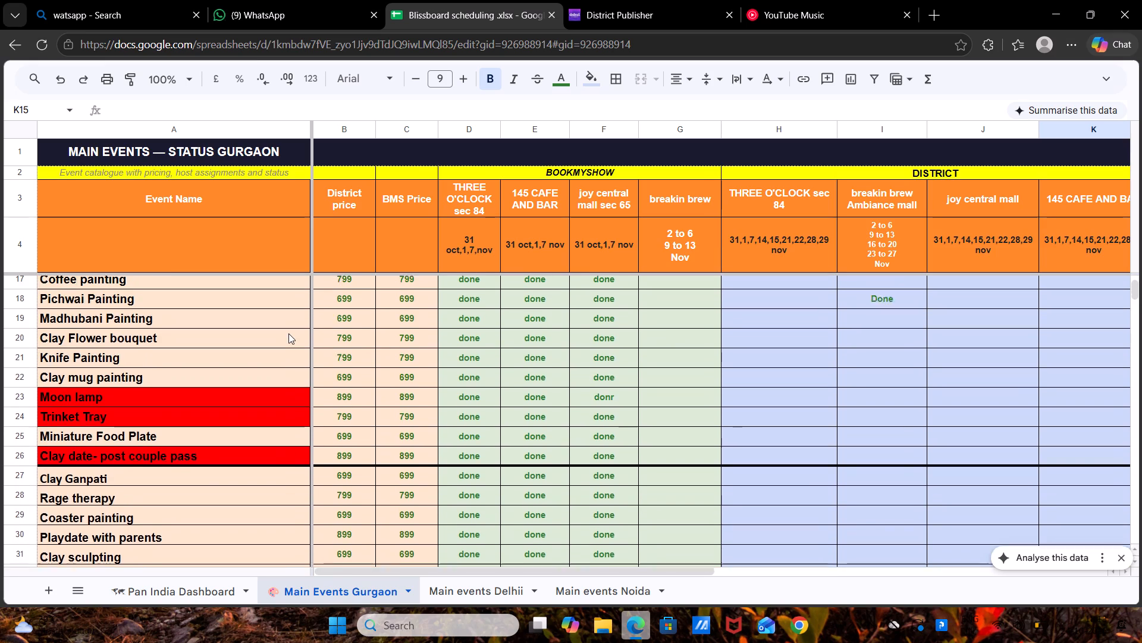
{"action": "scroll", "coordinate": [288, 333], "scroll_direction": "up", "scroll_amount": 2}
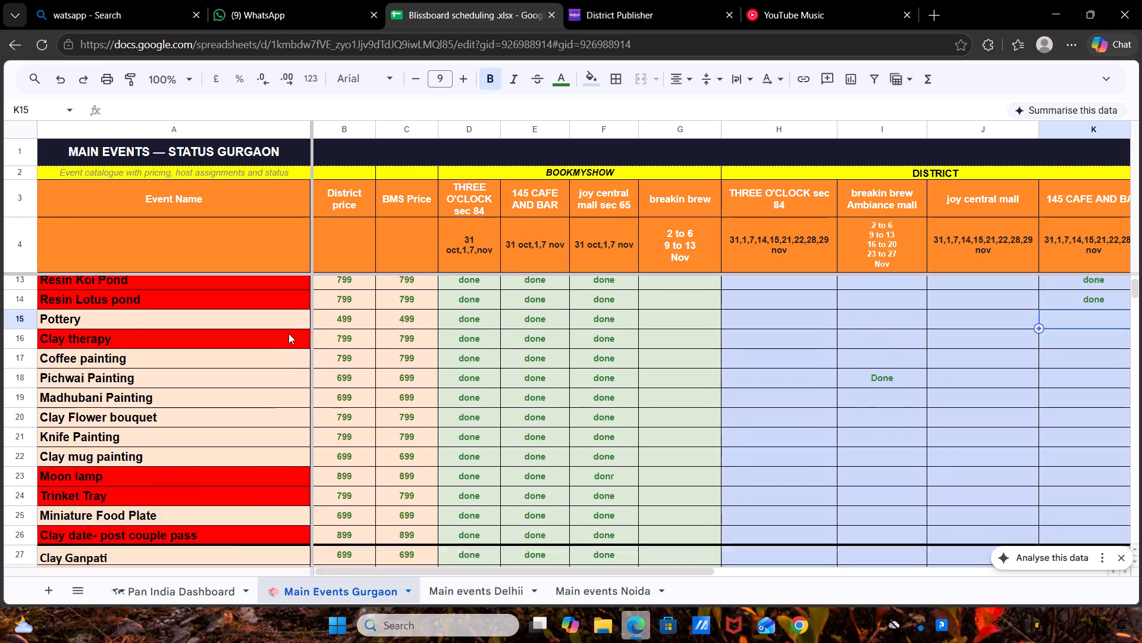
{"action": "scroll", "coordinate": [288, 333], "scroll_direction": "up", "scroll_amount": 1}
Switch to the District events overview, look through the pottery listings and their venues, and open the published event named Pottery.
{"action": "left_click", "coordinate": [617, 0]}
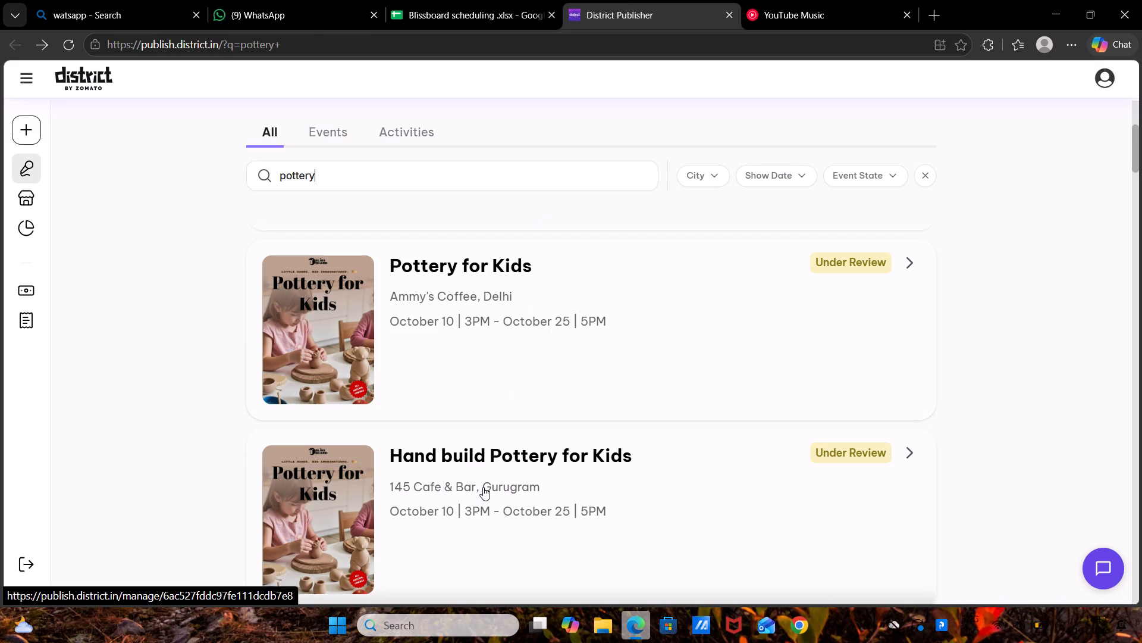
{"action": "scroll", "coordinate": [483, 487], "scroll_direction": "down", "scroll_amount": 2}
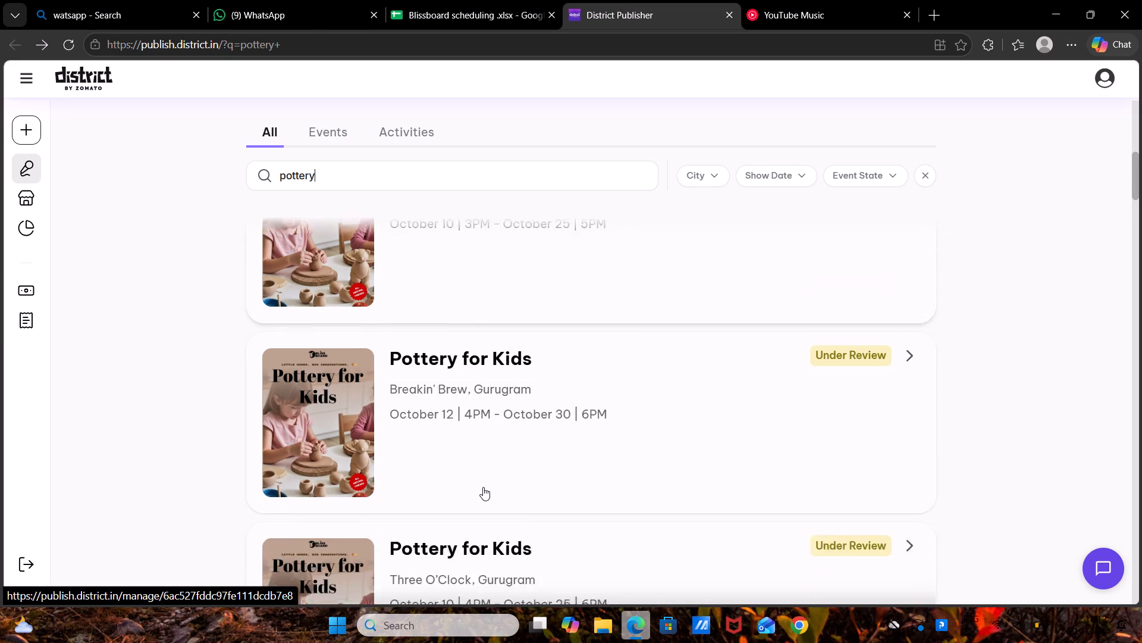
{"action": "scroll", "coordinate": [483, 487], "scroll_direction": "down", "scroll_amount": 3}
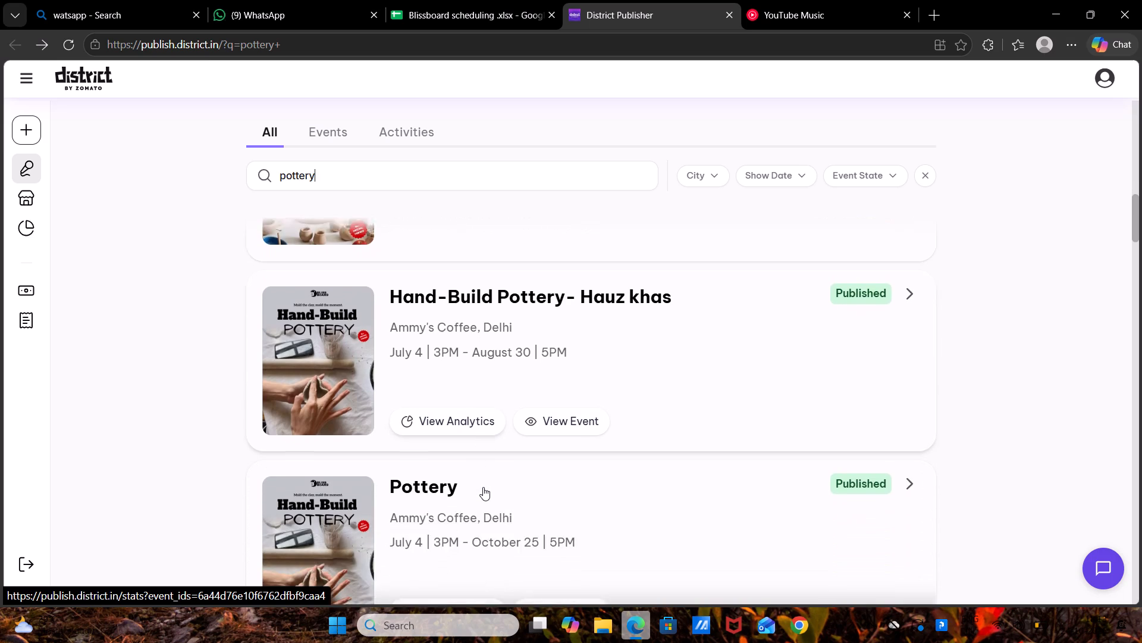
{"action": "scroll", "coordinate": [483, 487], "scroll_direction": "down", "scroll_amount": 2}
{"action": "scroll", "coordinate": [483, 487], "scroll_direction": "up", "scroll_amount": 1}
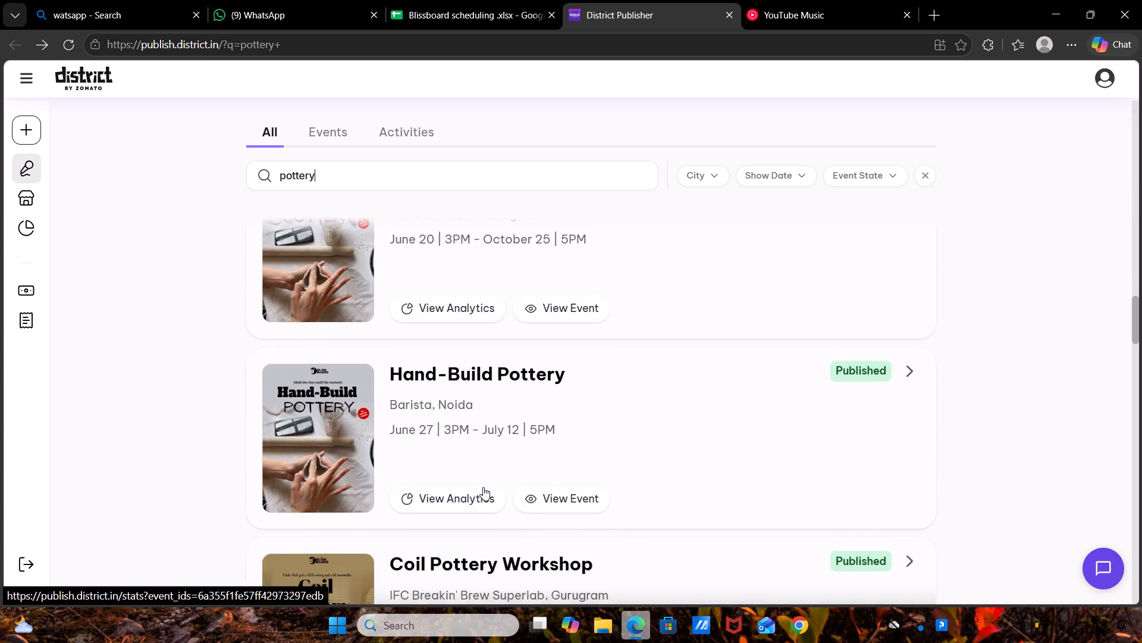
{"action": "scroll", "coordinate": [483, 487], "scroll_direction": "up", "scroll_amount": 1}
{"action": "left_click", "coordinate": [512, 338]}
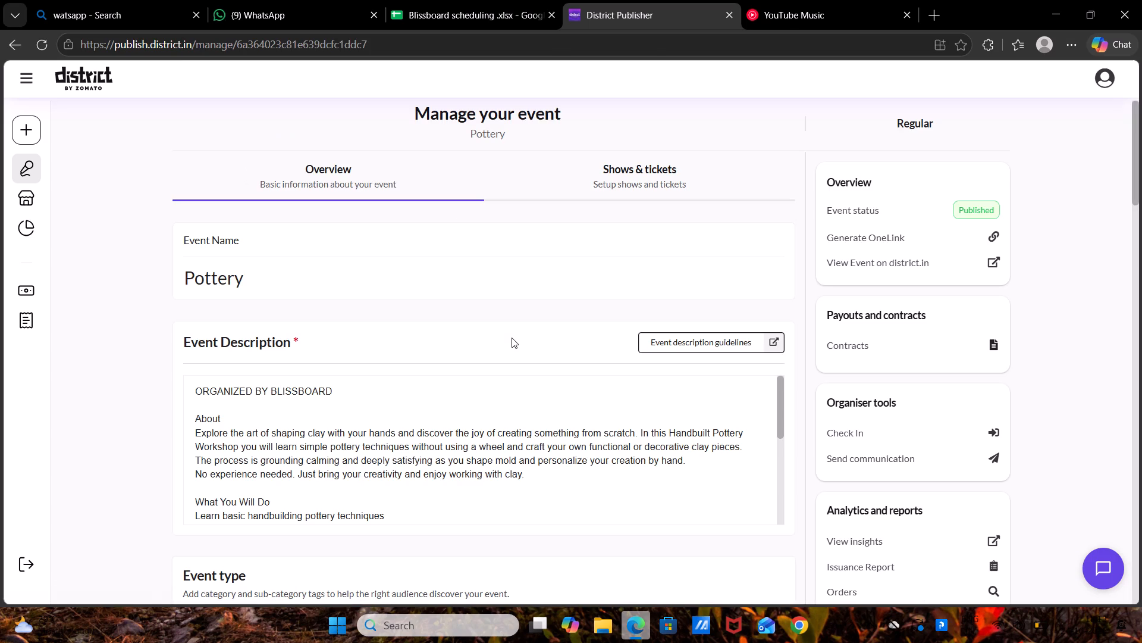
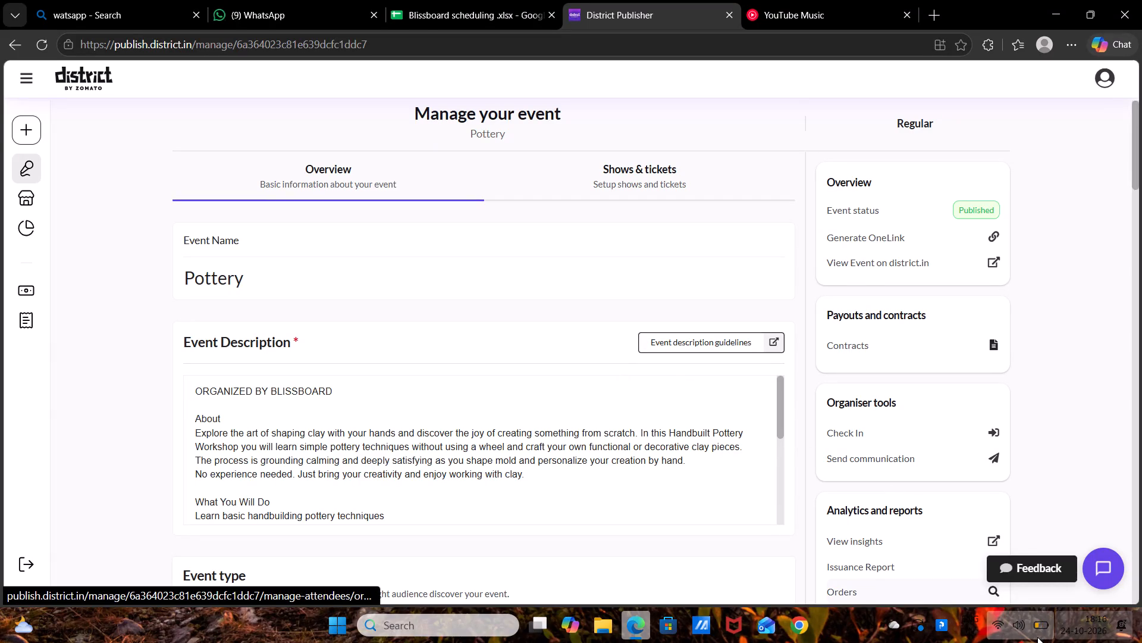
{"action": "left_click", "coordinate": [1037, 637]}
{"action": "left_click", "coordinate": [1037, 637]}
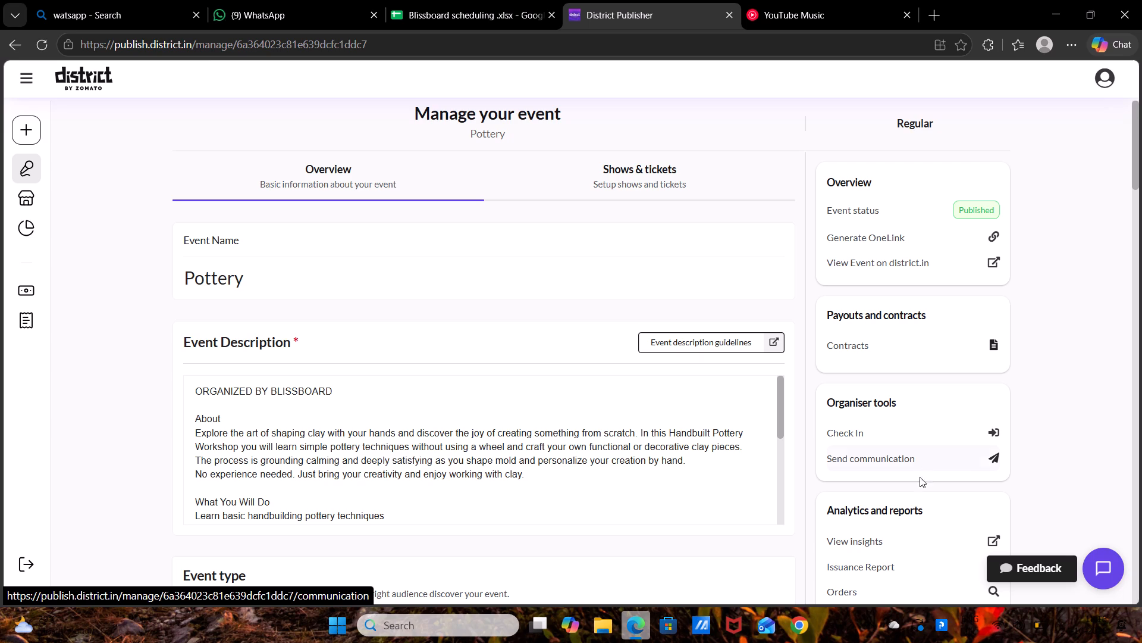
Open the Pottery event's shows and tickets setup and start adding a show.
{"action": "left_click", "coordinate": [623, 171]}
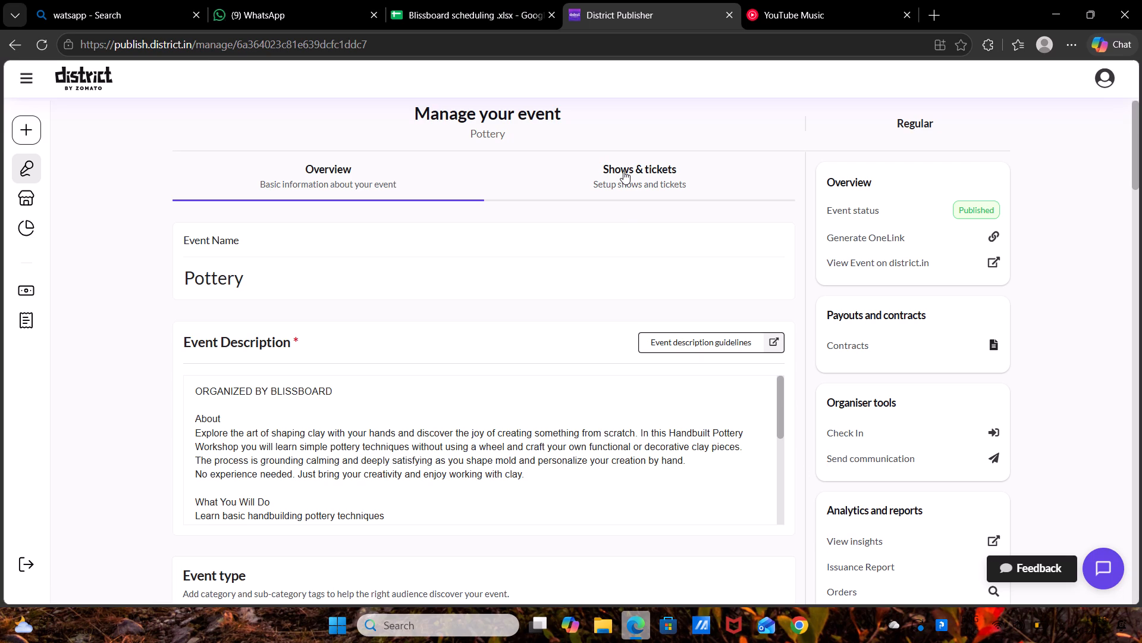
{"action": "scroll", "coordinate": [611, 283], "scroll_direction": "down", "scroll_amount": 1}
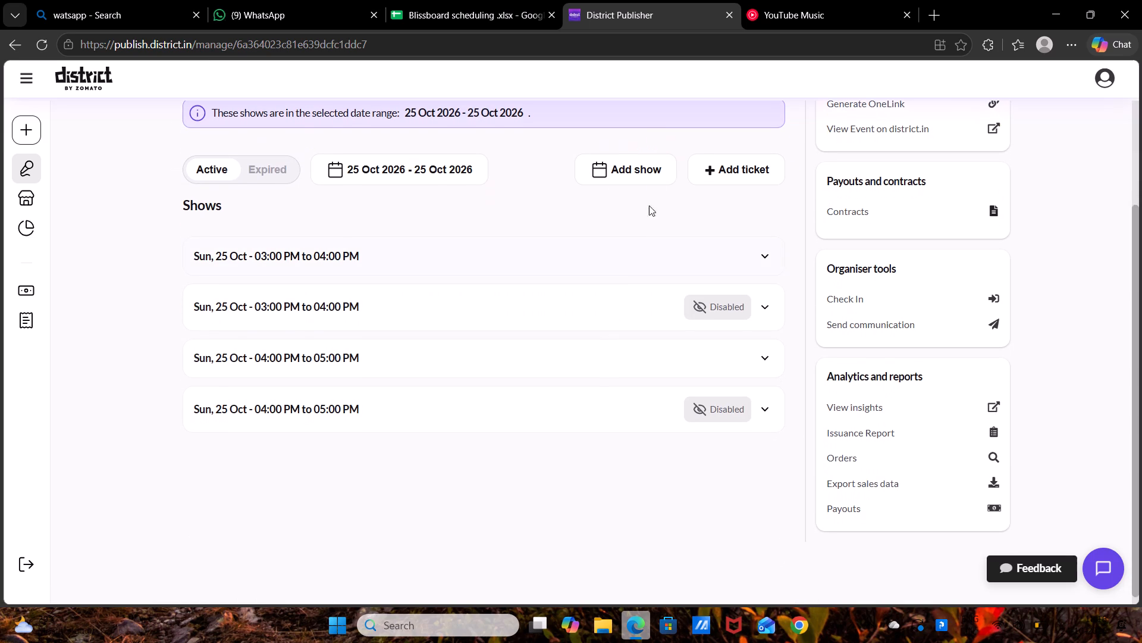
{"action": "left_click", "coordinate": [652, 178]}
Switch to YouTube Music, search for "jugarfiyan", and play the song Jugraafiya.
{"action": "left_click", "coordinate": [769, 0]}
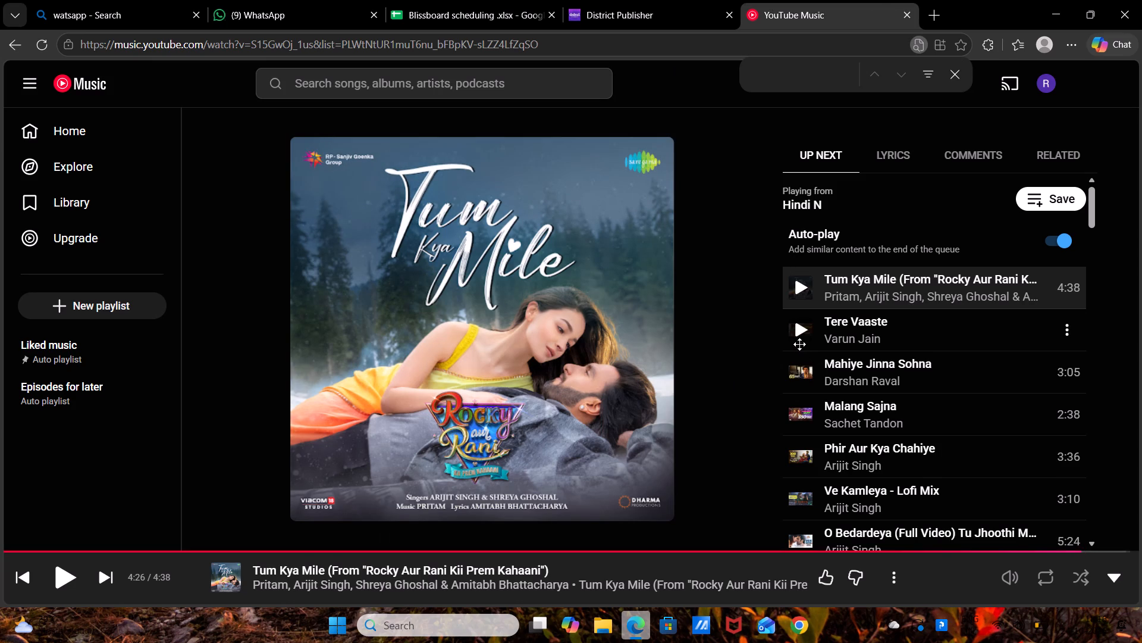
{"action": "left_click", "coordinate": [387, 82]}
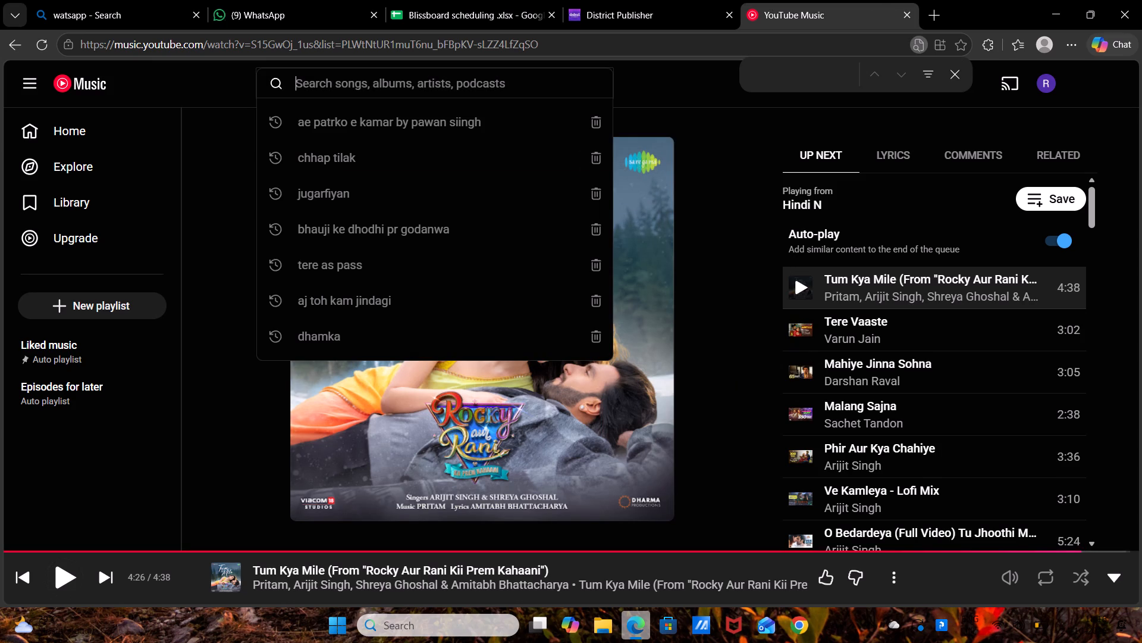
{"action": "type", "text": "juga"}
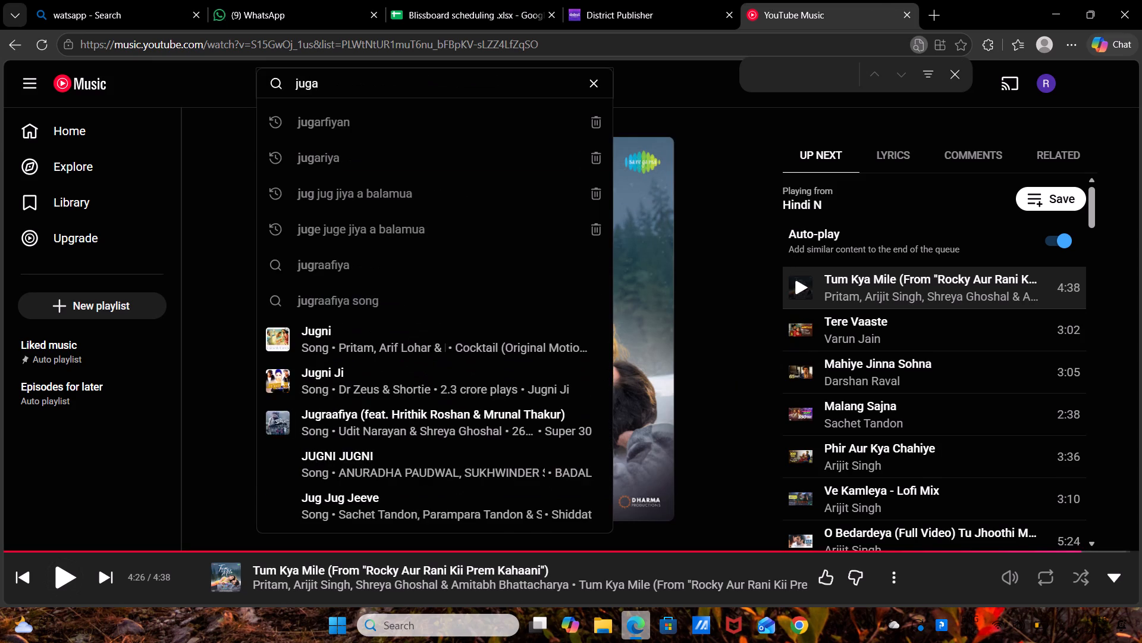
{"action": "type", "text": "rfiya"}
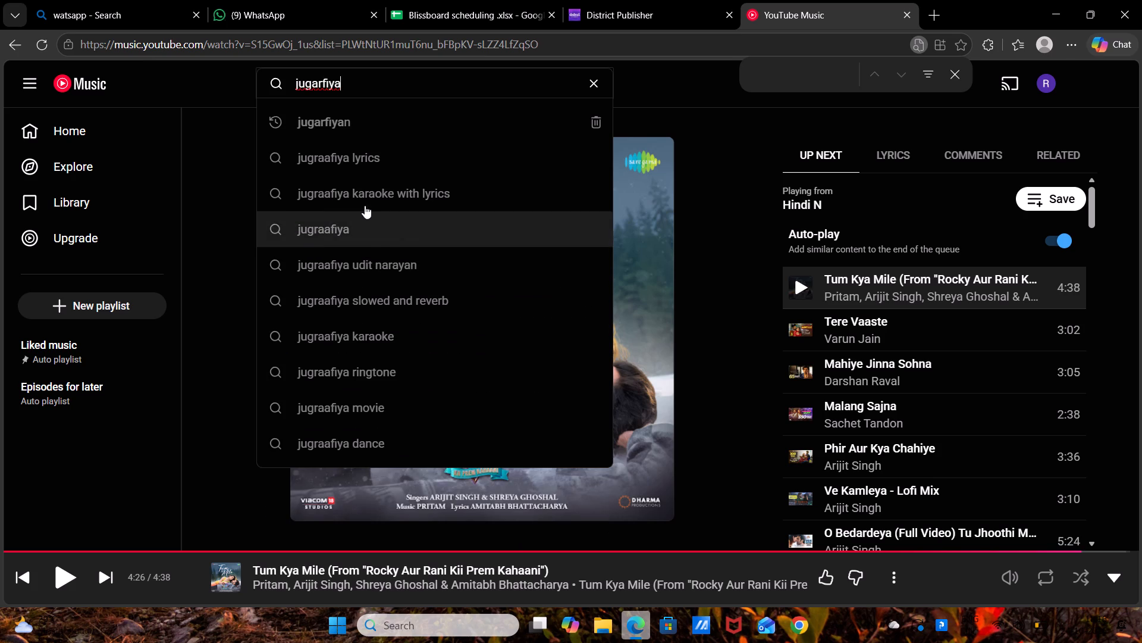
{"action": "double_click", "coordinate": [437, 124]}
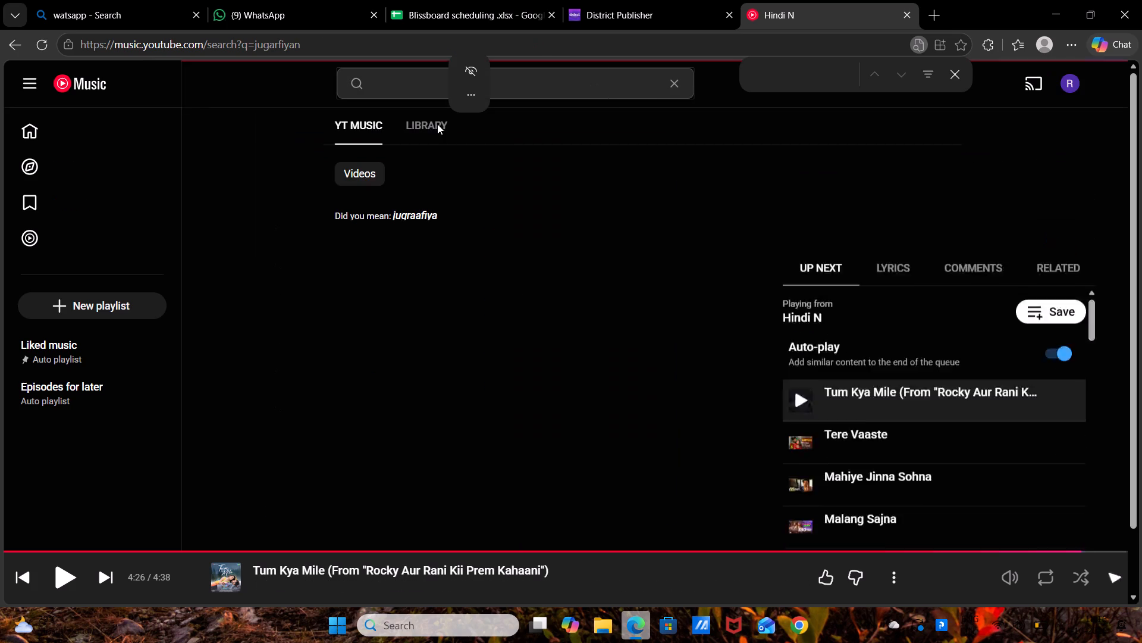
{"action": "left_click", "coordinate": [817, 288]}
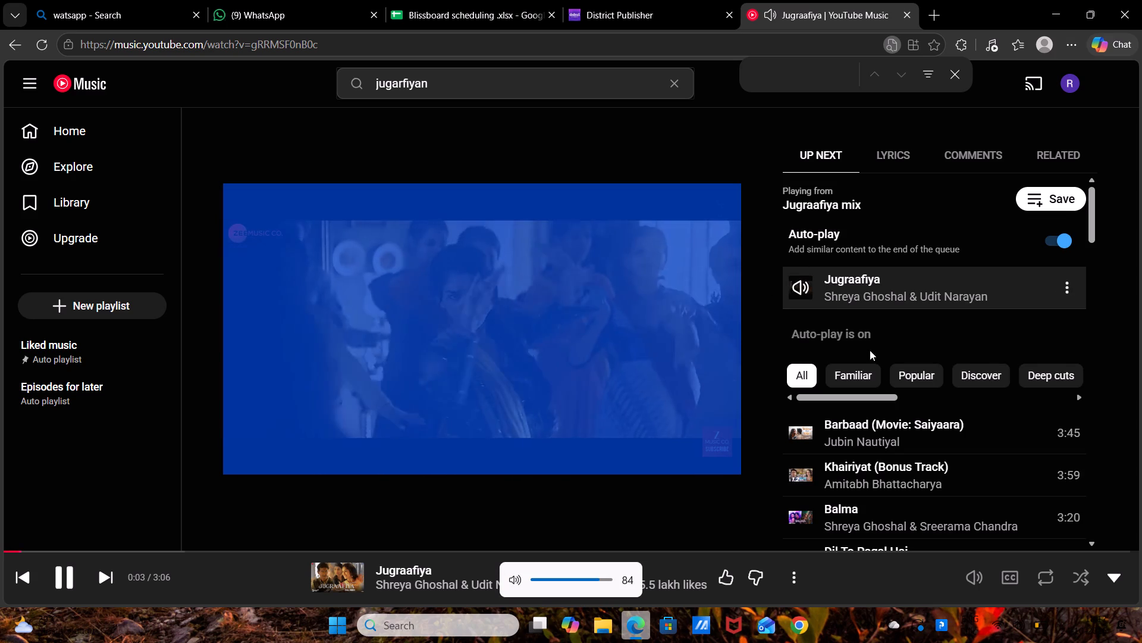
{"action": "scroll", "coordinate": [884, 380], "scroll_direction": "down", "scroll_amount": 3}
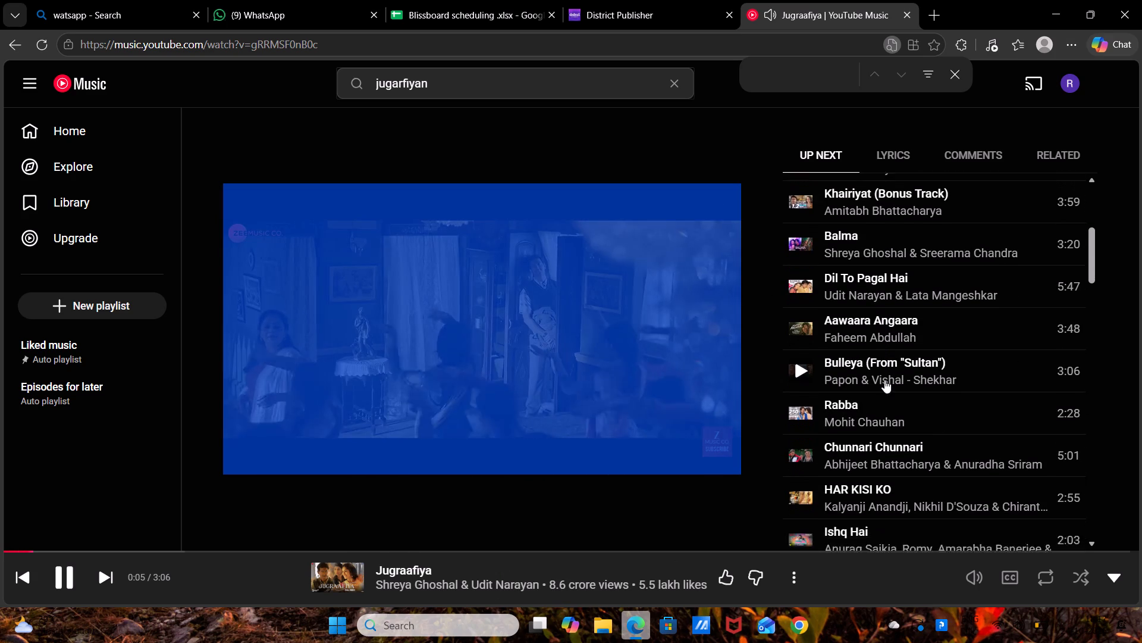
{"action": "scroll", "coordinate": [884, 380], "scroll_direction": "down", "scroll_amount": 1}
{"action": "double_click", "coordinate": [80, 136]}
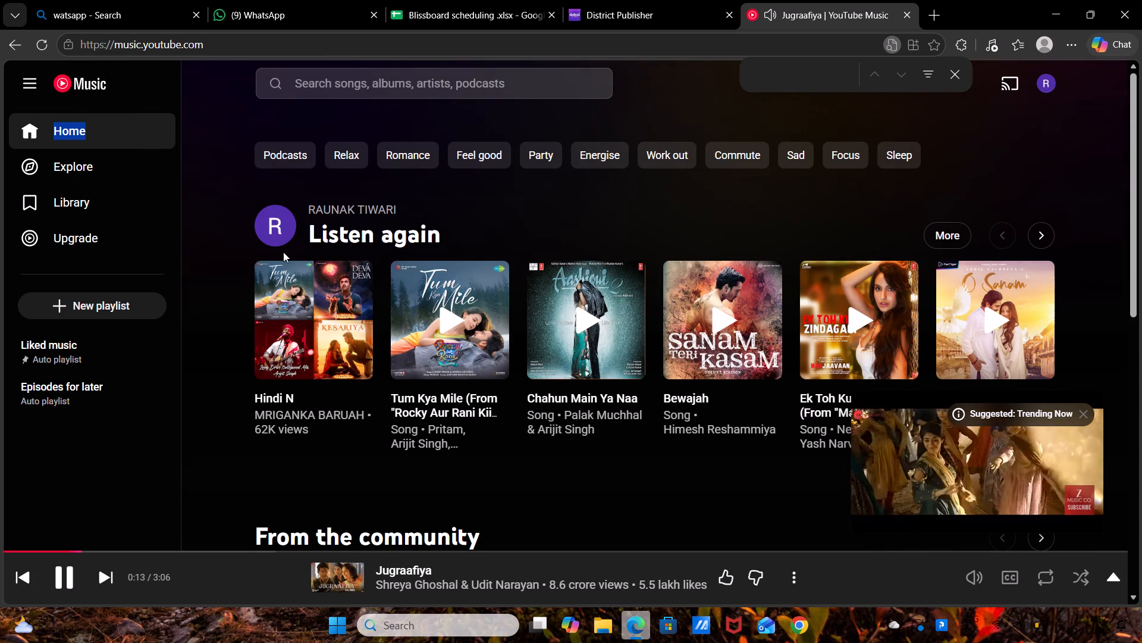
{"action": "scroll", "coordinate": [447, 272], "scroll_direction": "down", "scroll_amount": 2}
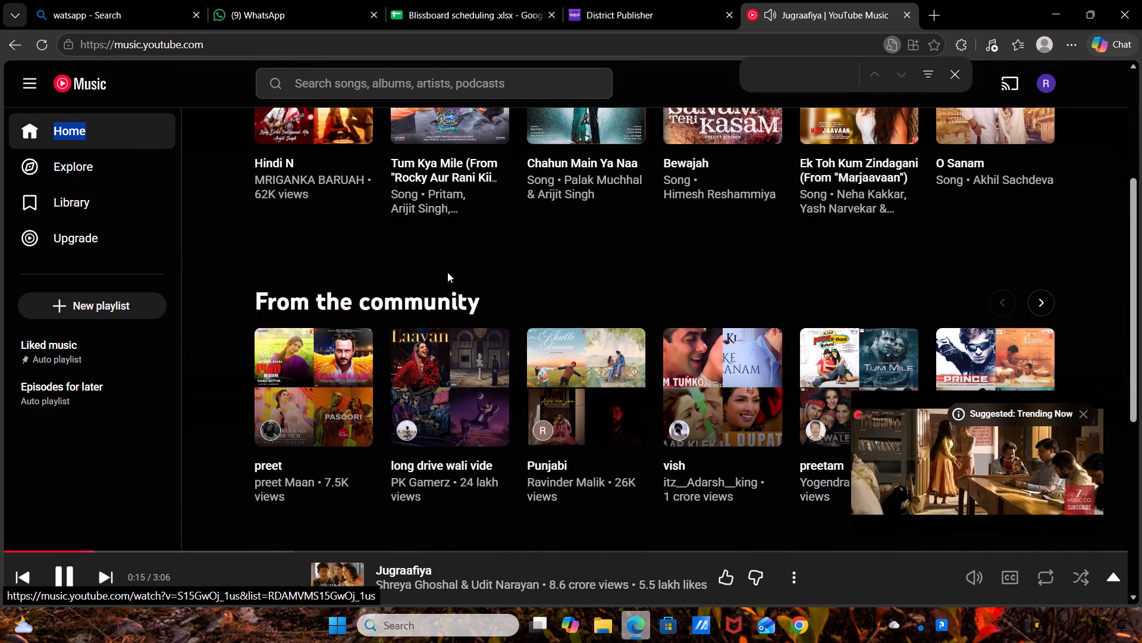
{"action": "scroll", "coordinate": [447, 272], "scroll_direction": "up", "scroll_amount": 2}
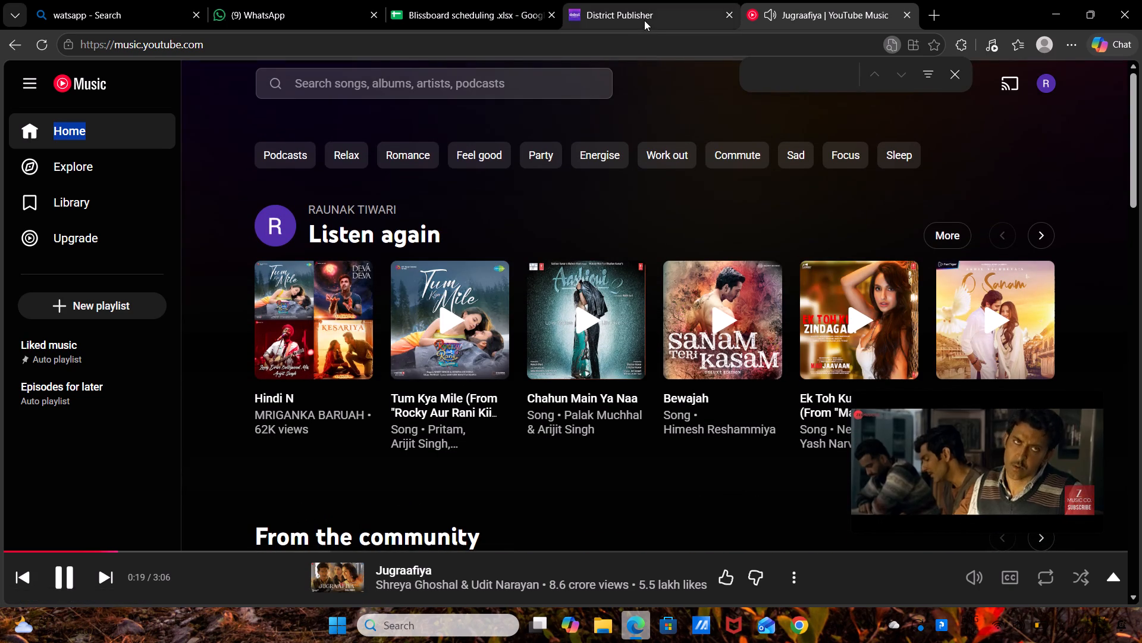
Return to District and set up a weekly recurring Pottery show from Sat, 31 Oct to Mon, 30 Nov, repeating on Saturdays and Sundays.
{"action": "left_click", "coordinate": [644, 20]}
{"action": "left_click", "coordinate": [615, 175]}
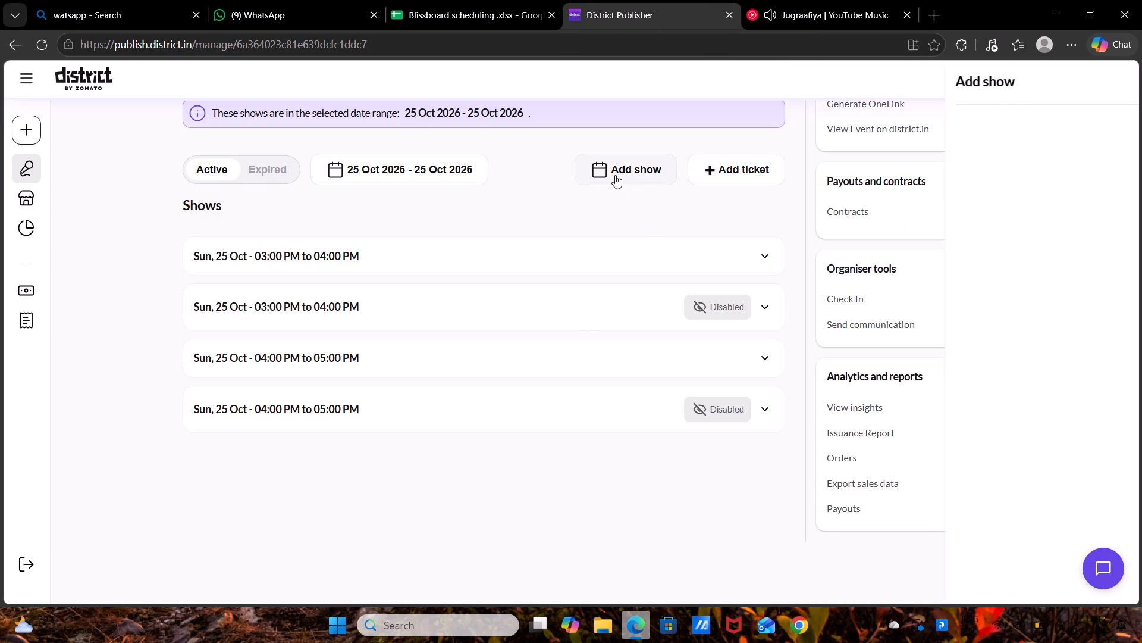
{"action": "left_click", "coordinate": [632, 163]}
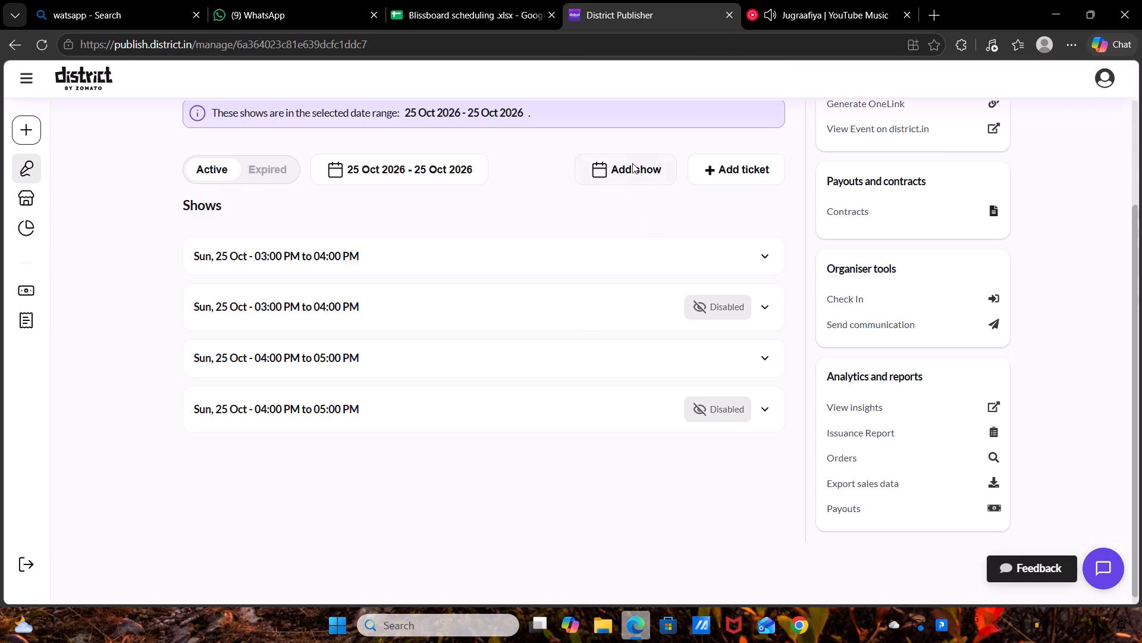
{"action": "left_click", "coordinate": [869, 209]}
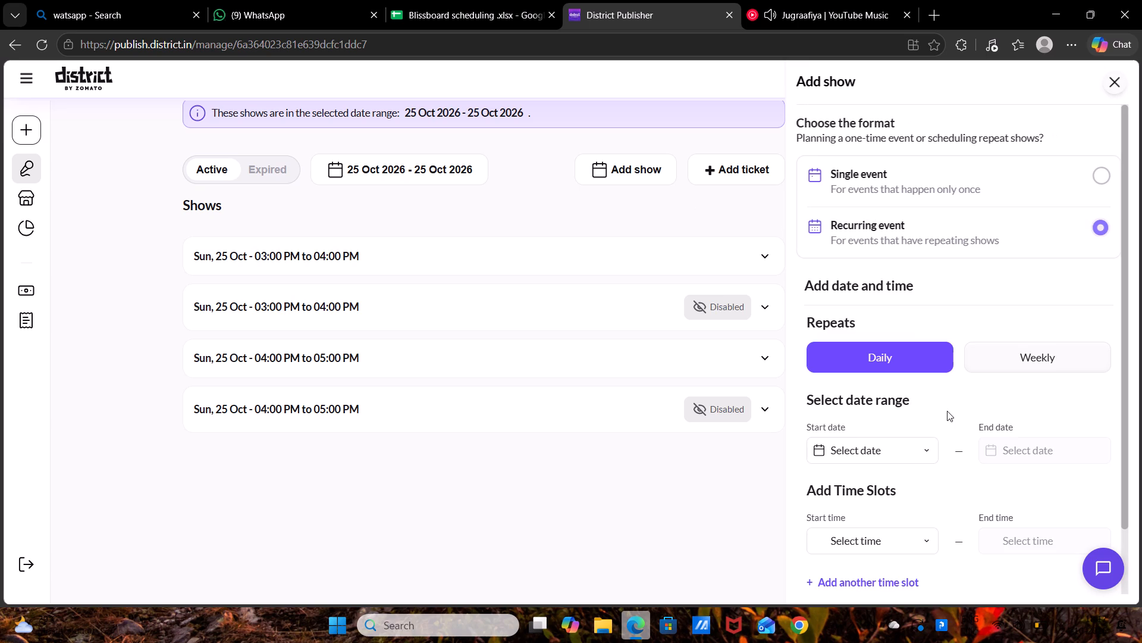
{"action": "left_click", "coordinate": [1048, 367]}
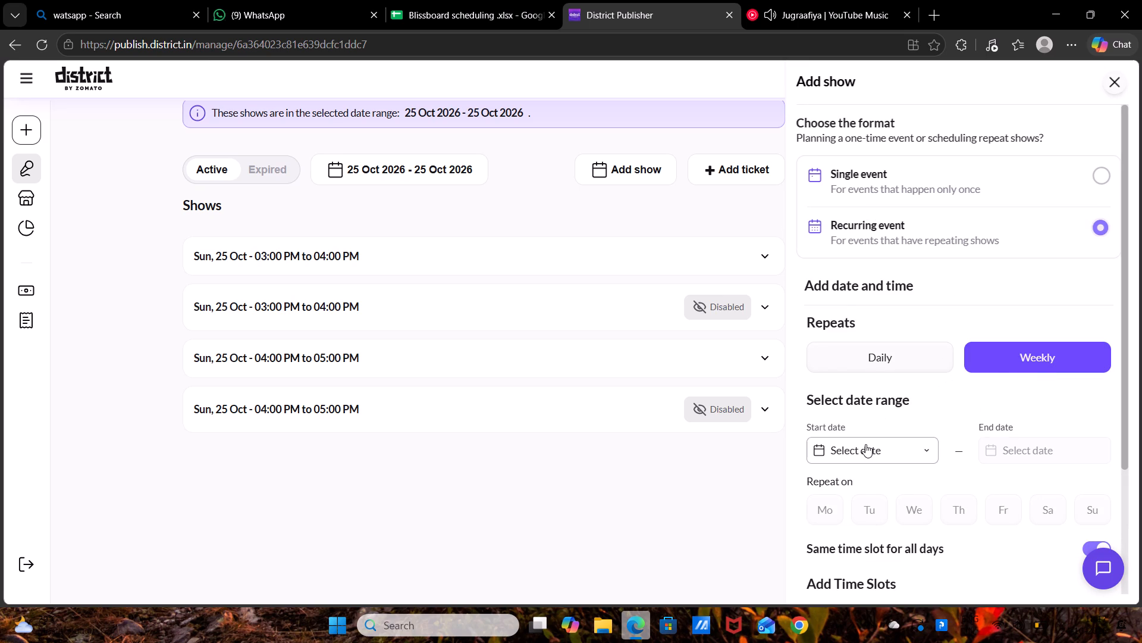
{"action": "left_click", "coordinate": [865, 444]}
{"action": "left_click", "coordinate": [945, 392]}
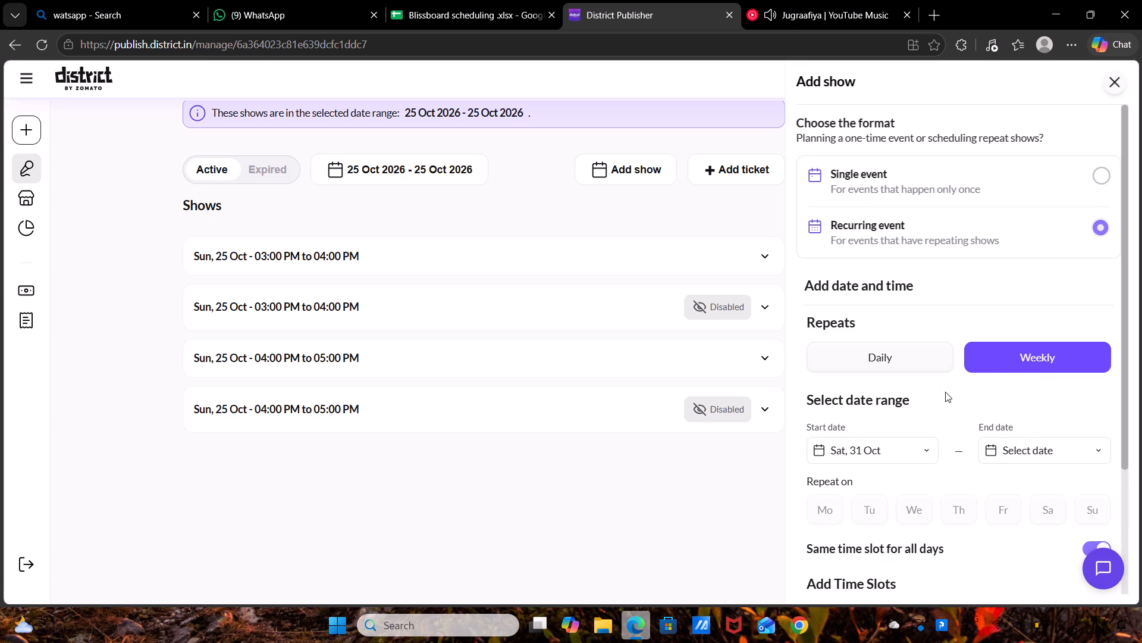
{"action": "left_click", "coordinate": [1007, 454]}
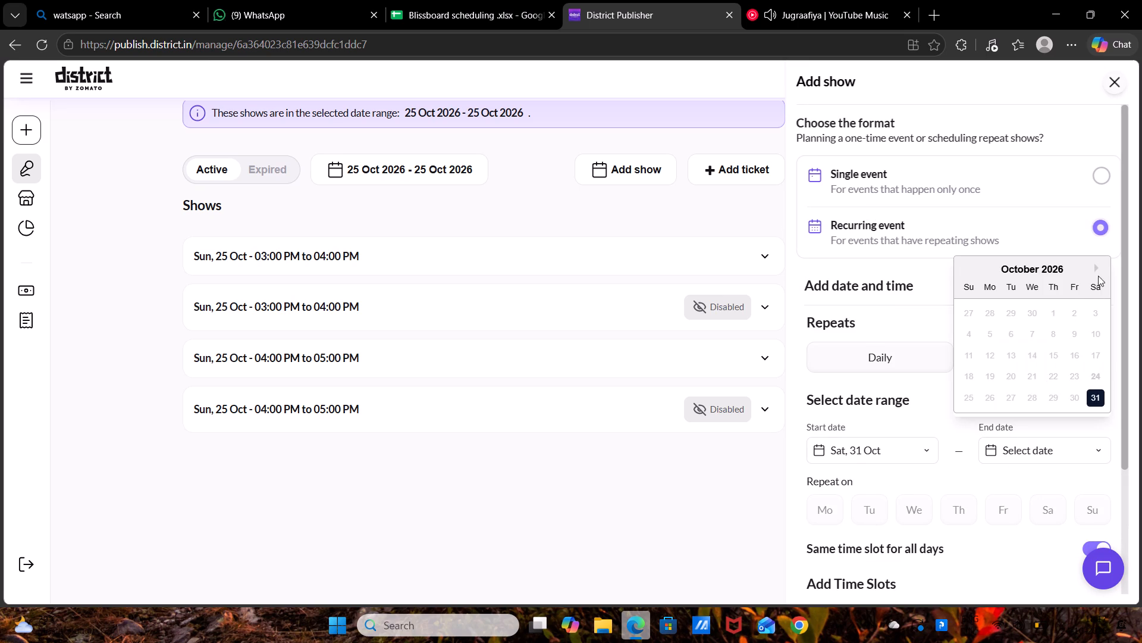
{"action": "left_click", "coordinate": [1092, 266]}
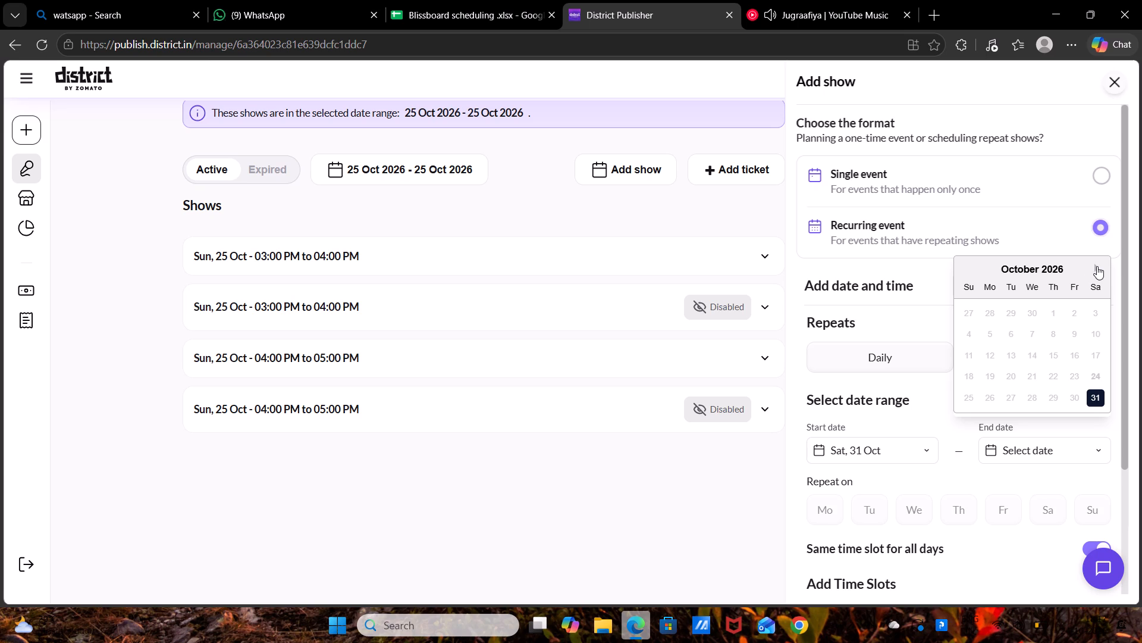
{"action": "left_click", "coordinate": [1097, 266]}
{"action": "left_click", "coordinate": [994, 398]}
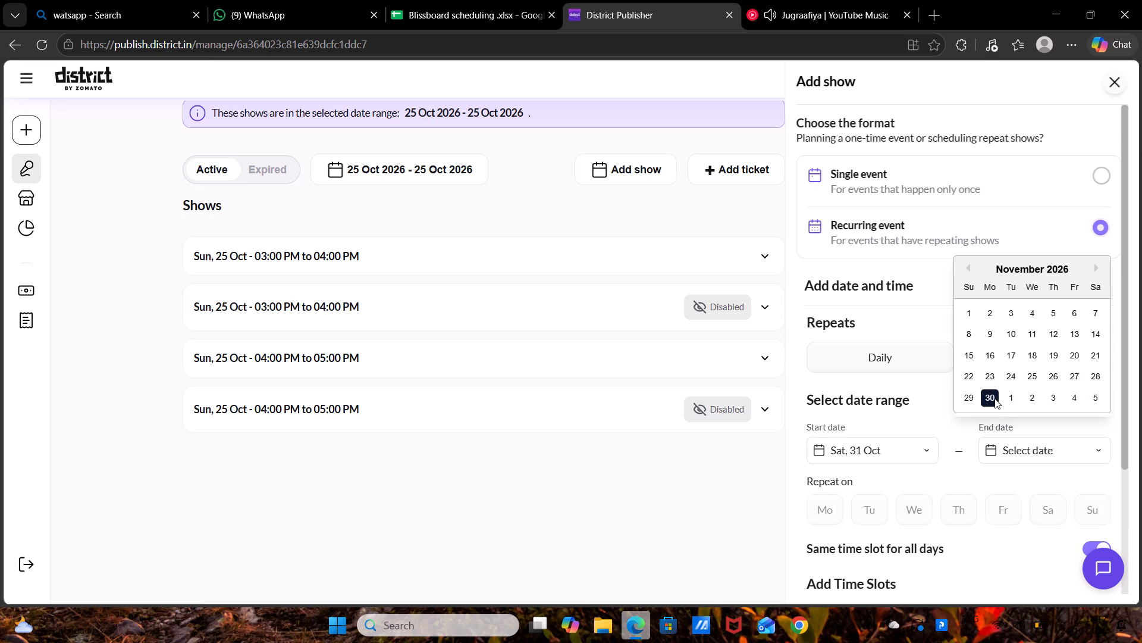
{"action": "scroll", "coordinate": [994, 398], "scroll_direction": "down", "scroll_amount": 2}
{"action": "left_click", "coordinate": [1059, 336]}
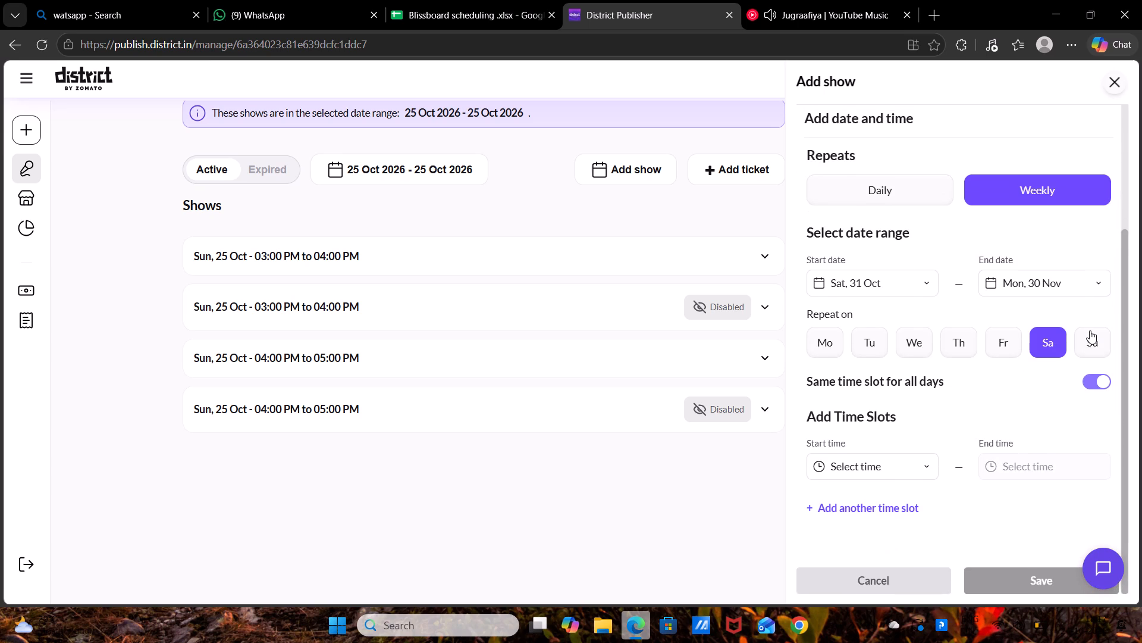
{"action": "left_click", "coordinate": [1090, 330]}
Set the first time slot to run from 03:00 PM to 04:00 PM.
{"action": "scroll", "coordinate": [1090, 330], "scroll_direction": "down", "scroll_amount": 2}
{"action": "left_click", "coordinate": [915, 478]}
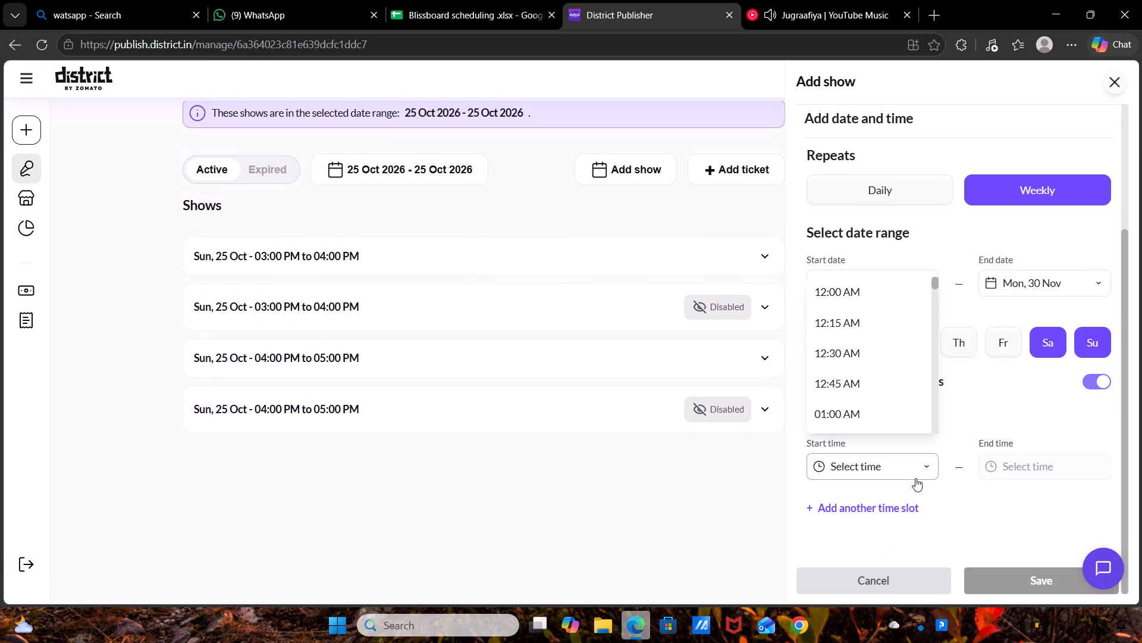
{"action": "left_click", "coordinate": [937, 378]}
{"action": "left_click_drag", "start_coordinate": [937, 378], "coordinate": [883, 352]}
{"action": "scroll", "coordinate": [883, 352], "scroll_direction": "up", "scroll_amount": 1}
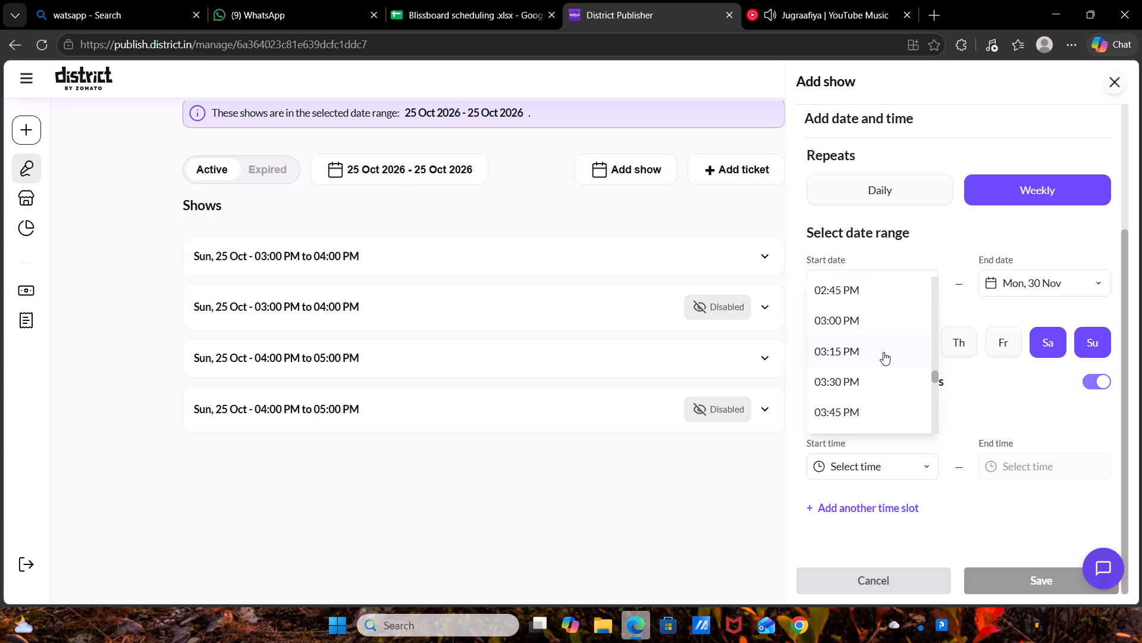
{"action": "left_click", "coordinate": [873, 335]}
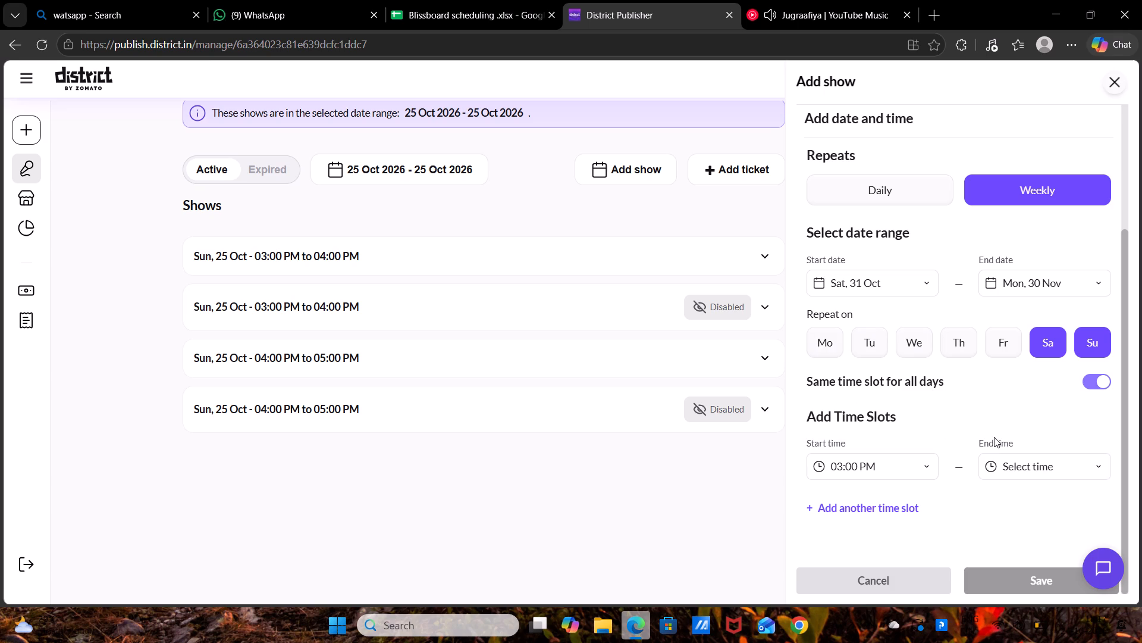
{"action": "left_click", "coordinate": [1009, 456]}
{"action": "left_click", "coordinate": [1017, 376]}
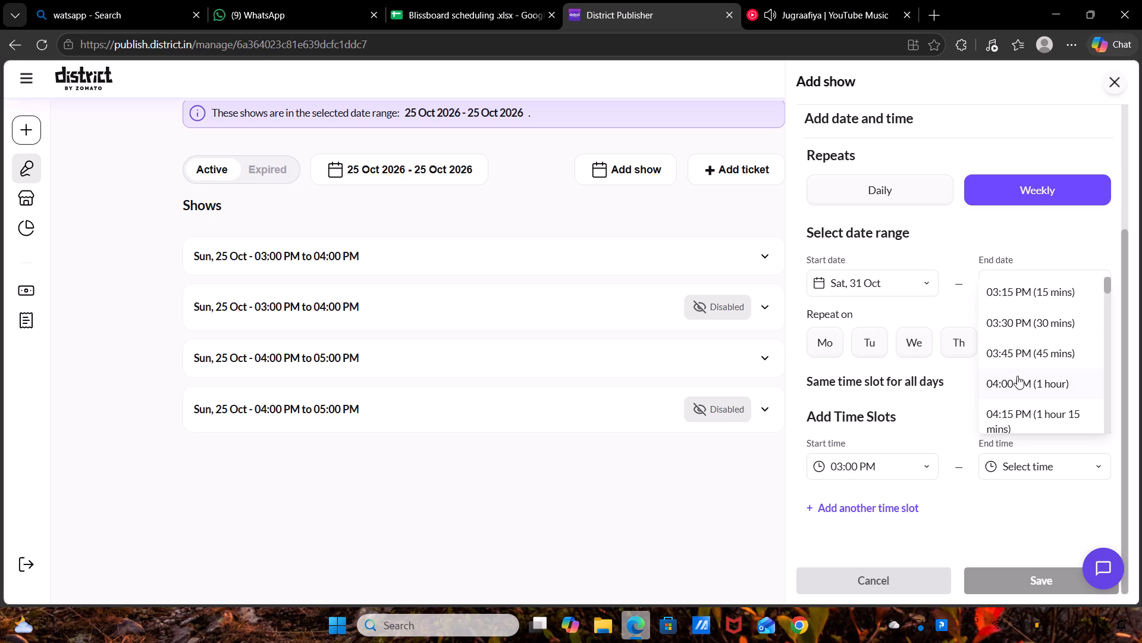
Add a second time slot running from 04:00 PM to 05:00 PM.
{"action": "scroll", "coordinate": [970, 407], "scroll_direction": "down", "scroll_amount": 1}
{"action": "left_click", "coordinate": [876, 511]}
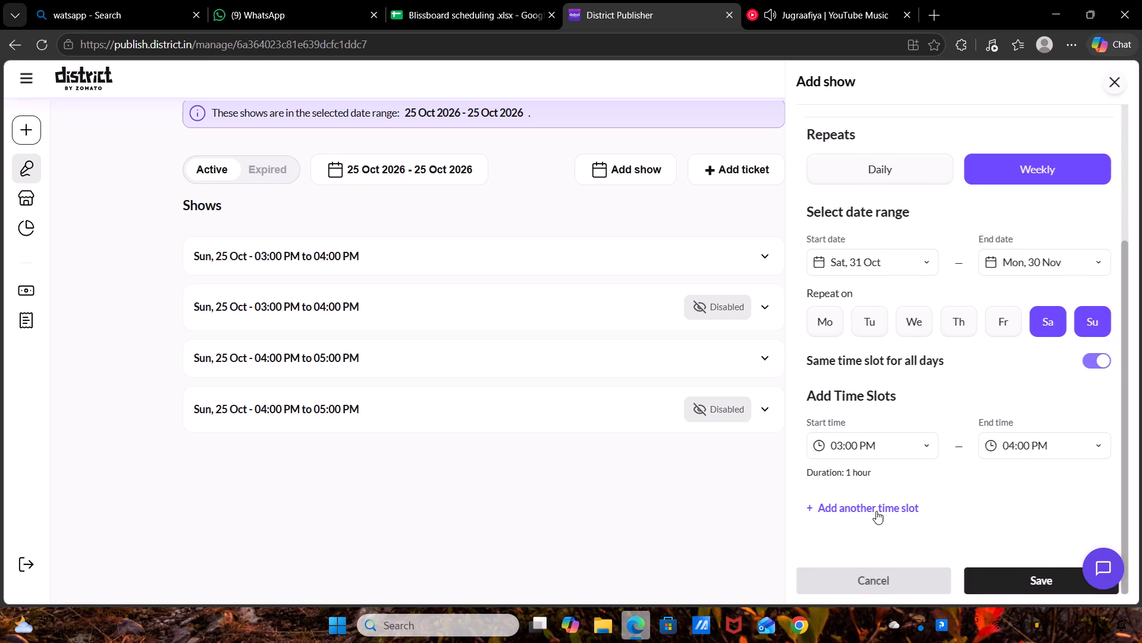
{"action": "left_click", "coordinate": [902, 522]}
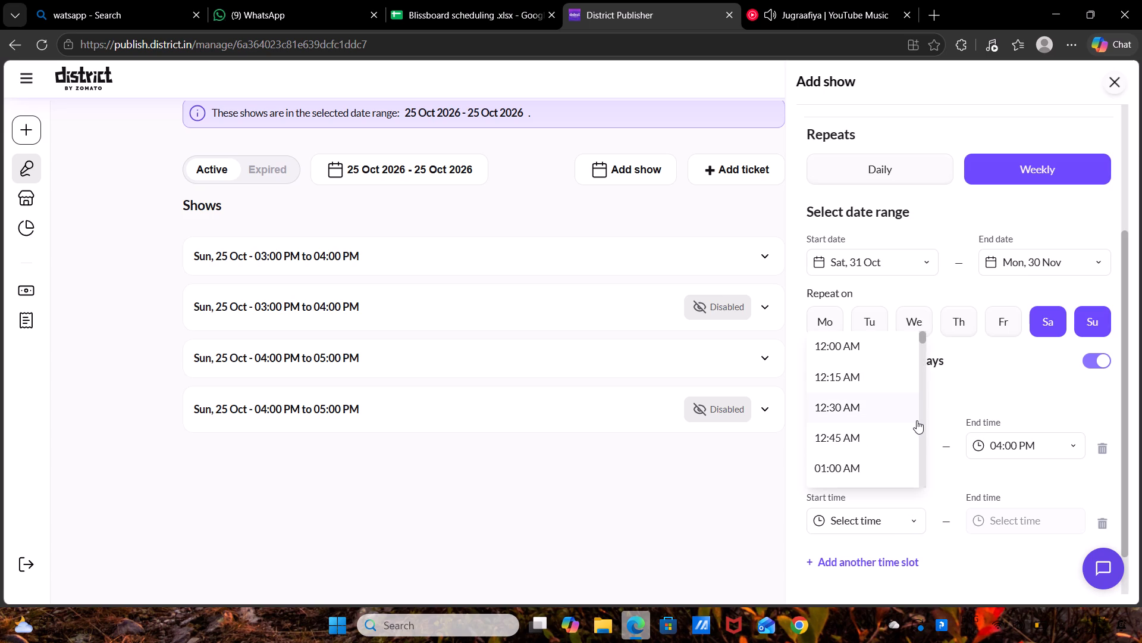
{"action": "left_click", "coordinate": [924, 426]}
{"action": "left_click_drag", "start_coordinate": [924, 426], "coordinate": [903, 396]}
{"action": "scroll", "coordinate": [903, 396], "scroll_direction": "up", "scroll_amount": 2}
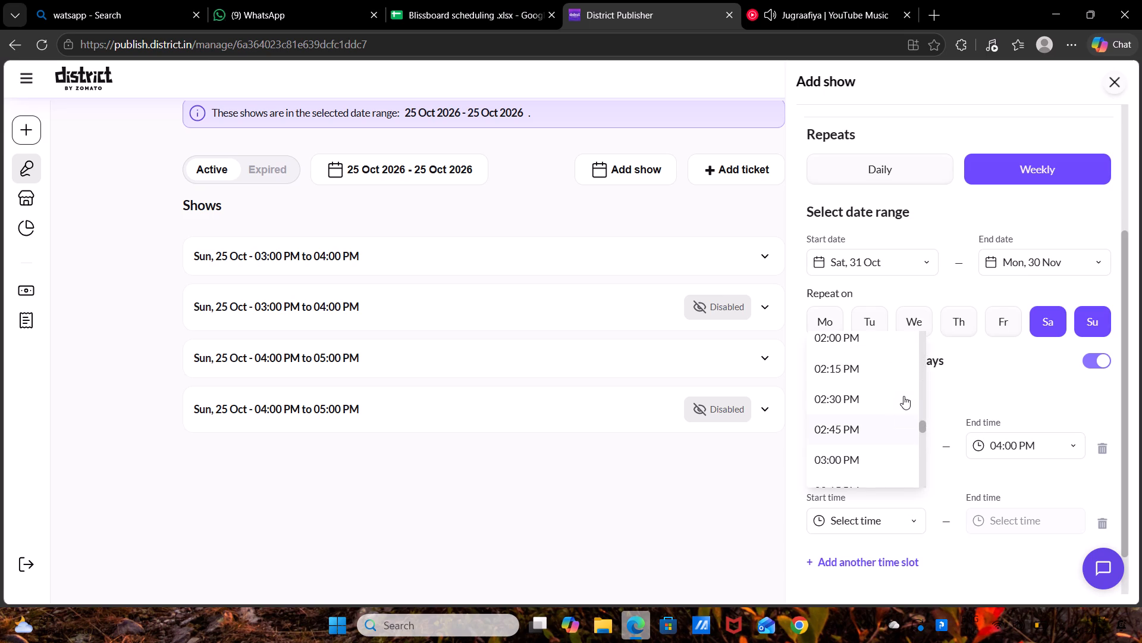
{"action": "scroll", "coordinate": [903, 396], "scroll_direction": "up", "scroll_amount": 1}
{"action": "scroll", "coordinate": [903, 396], "scroll_direction": "down", "scroll_amount": 2}
{"action": "scroll", "coordinate": [903, 396], "scroll_direction": "up", "scroll_amount": 2}
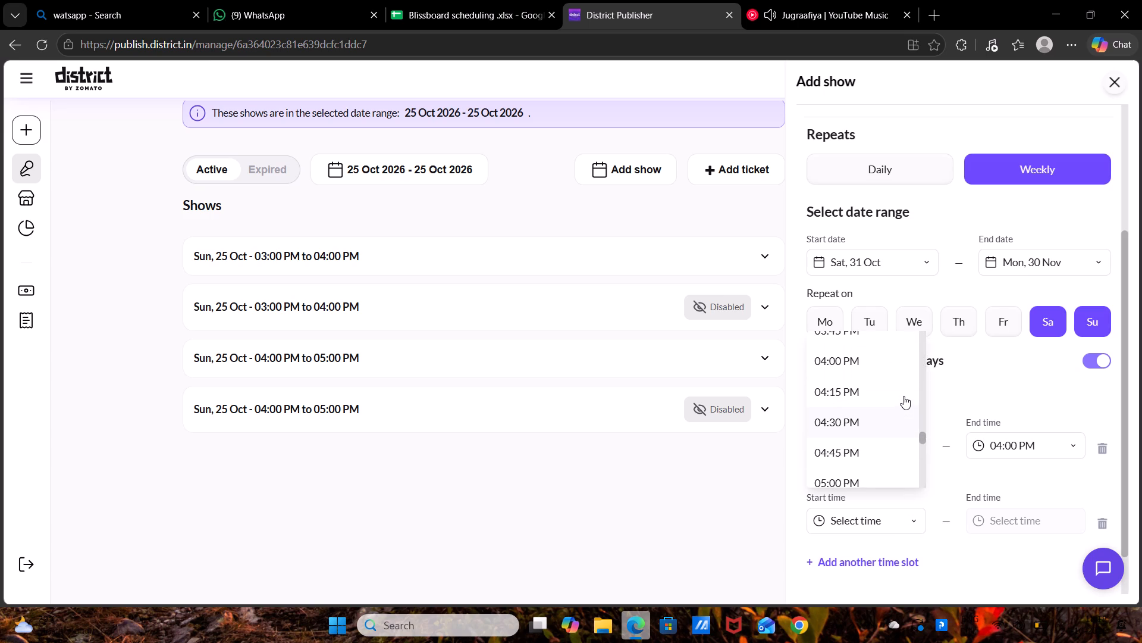
{"action": "scroll", "coordinate": [903, 396], "scroll_direction": "up", "scroll_amount": 1}
{"action": "left_click", "coordinate": [890, 371]}
{"action": "left_click", "coordinate": [992, 516]}
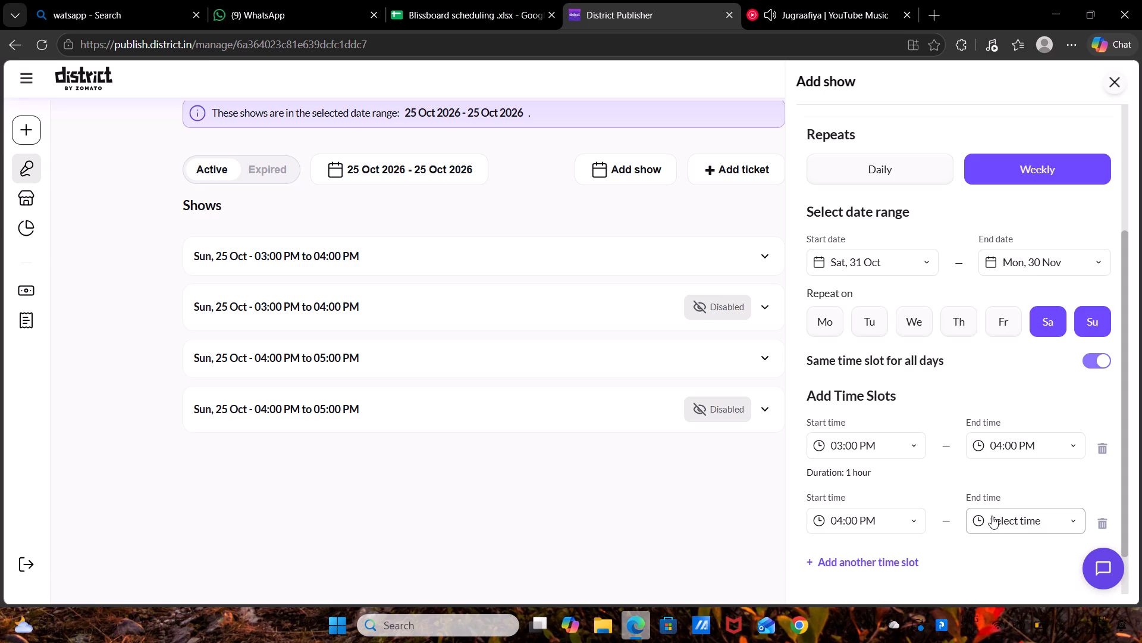
{"action": "left_click", "coordinate": [1006, 427]}
Save the recurring Pottery shows, review the full list of dates to be created, and confirm their creation.
{"action": "scroll", "coordinate": [1006, 427], "scroll_direction": "down", "scroll_amount": 1}
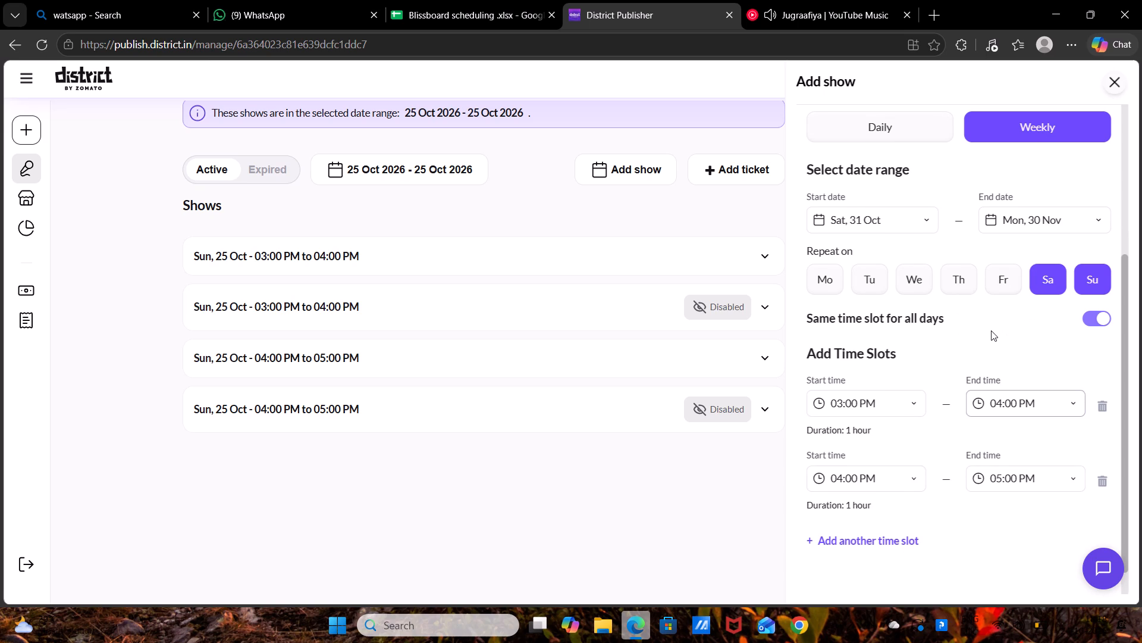
{"action": "scroll", "coordinate": [991, 330], "scroll_direction": "down", "scroll_amount": 1}
{"action": "scroll", "coordinate": [948, 425], "scroll_direction": "down", "scroll_amount": 2}
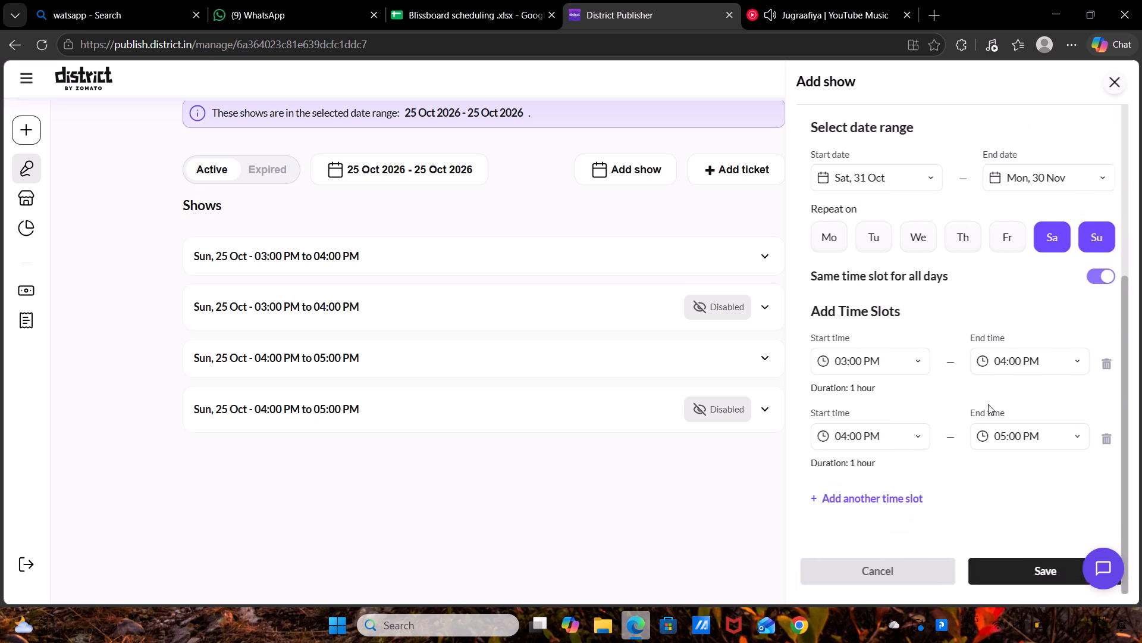
{"action": "left_click", "coordinate": [1010, 580]}
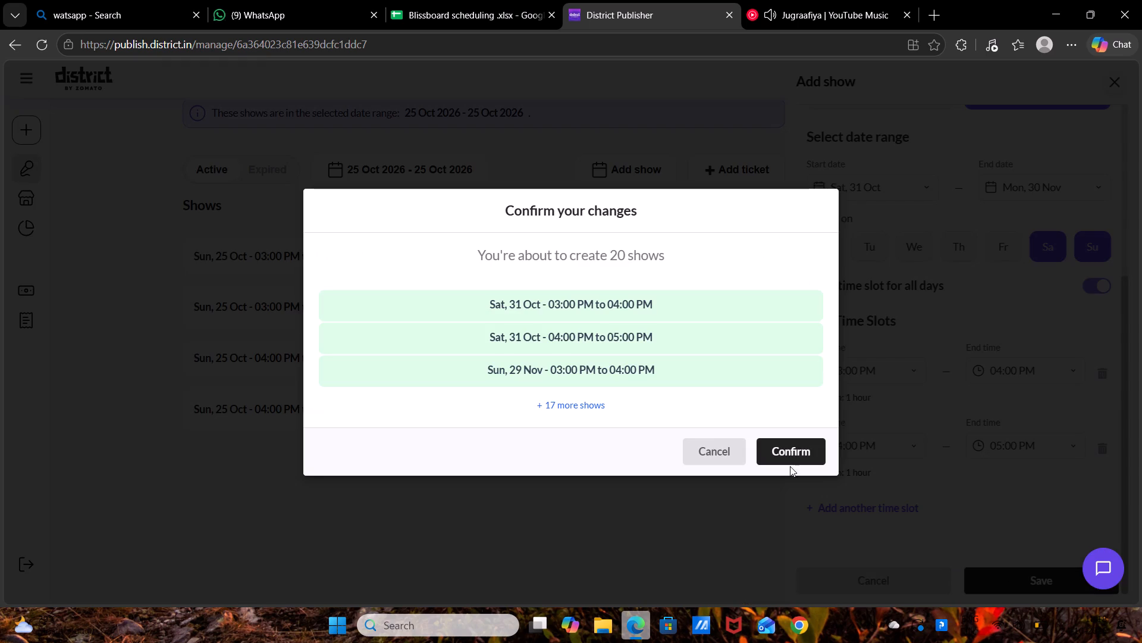
{"action": "left_click", "coordinate": [586, 399]}
{"action": "scroll", "coordinate": [586, 399], "scroll_direction": "down", "scroll_amount": 5}
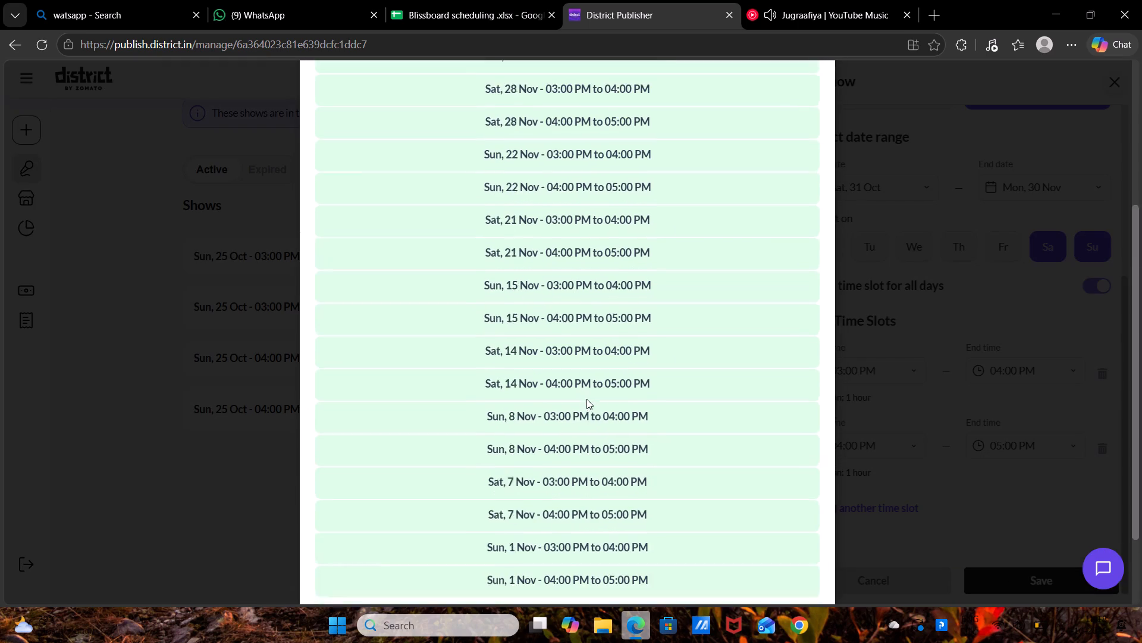
{"action": "left_click", "coordinate": [785, 554]}
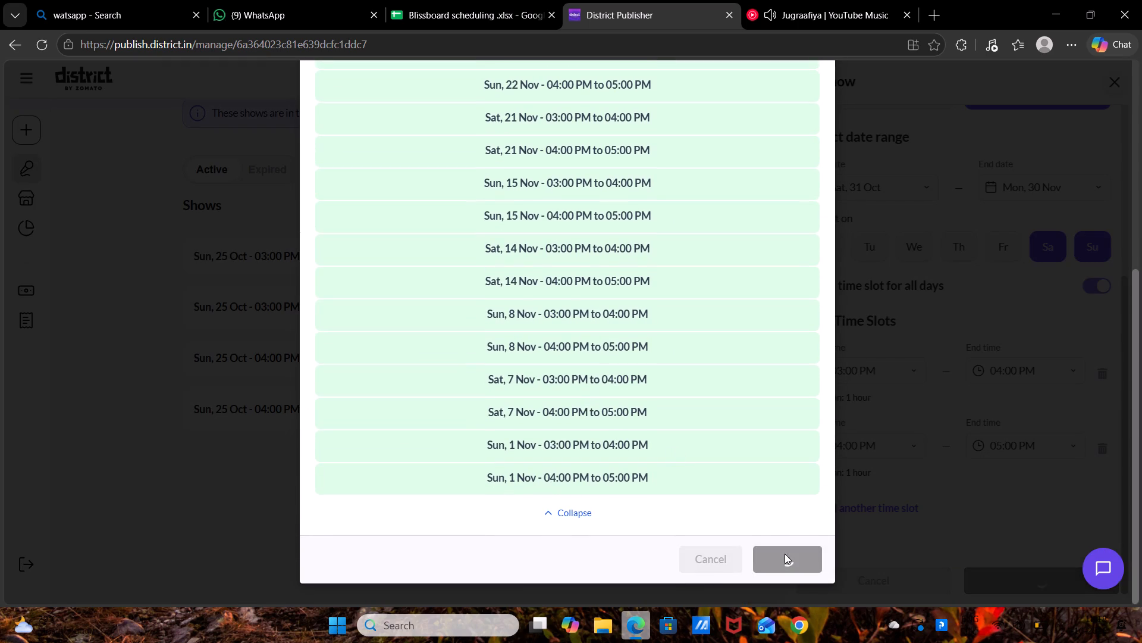
{"action": "scroll", "coordinate": [697, 401], "scroll_direction": "up", "scroll_amount": 2}
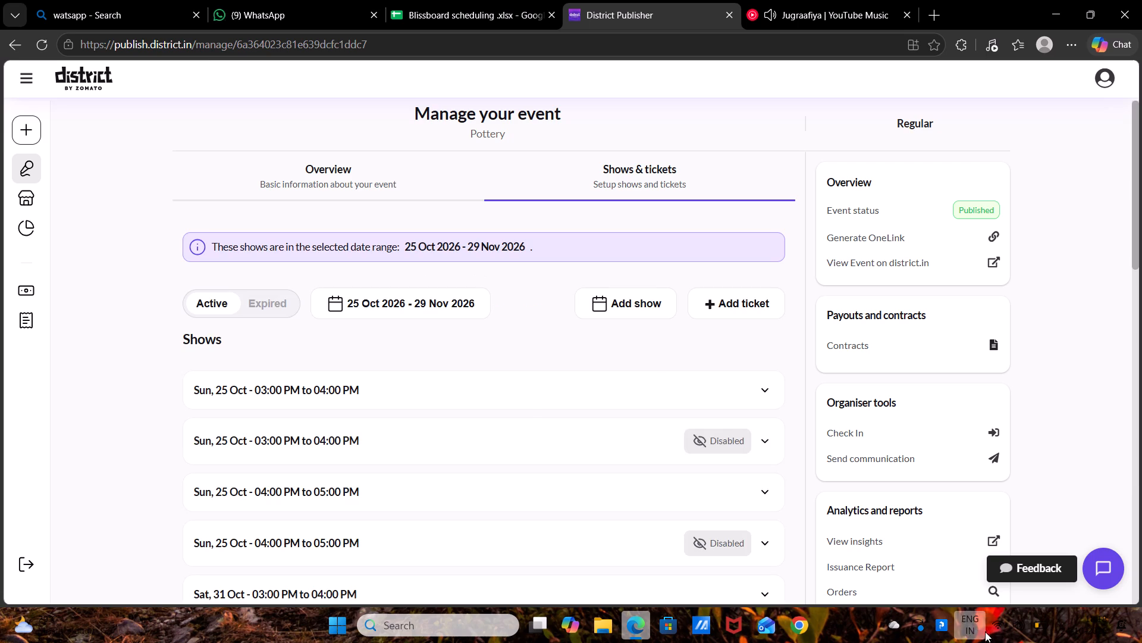
Set the computer's screen brightness to about 59.
{"action": "left_click", "coordinate": [1022, 636]}
{"action": "left_click", "coordinate": [989, 502]}
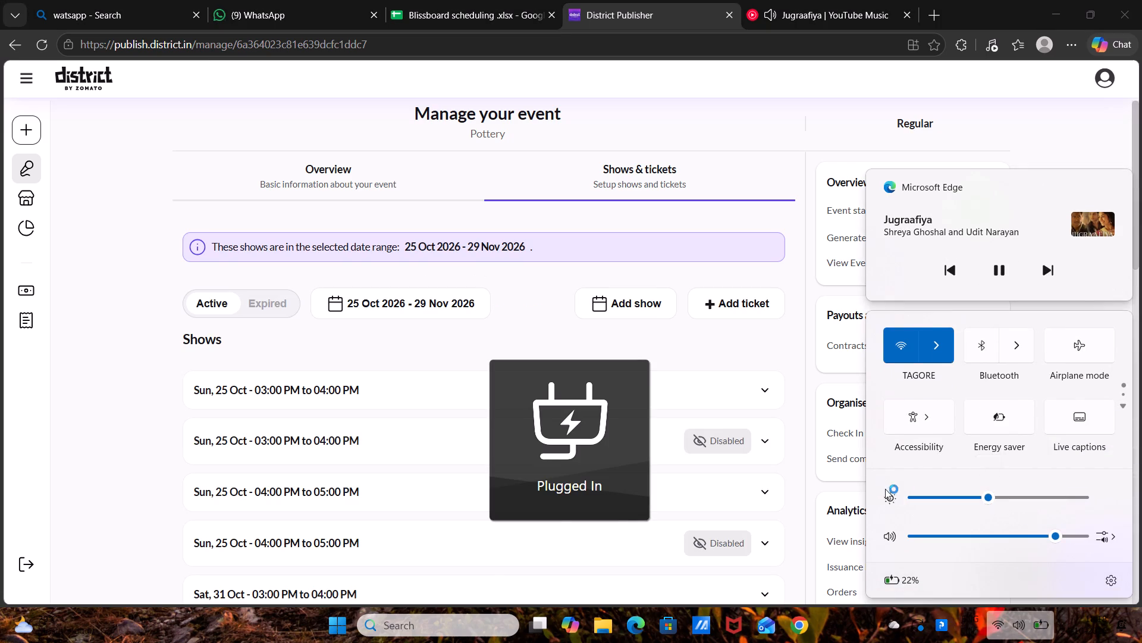
{"action": "left_click_drag", "start_coordinate": [917, 500], "coordinate": [893, 494]}
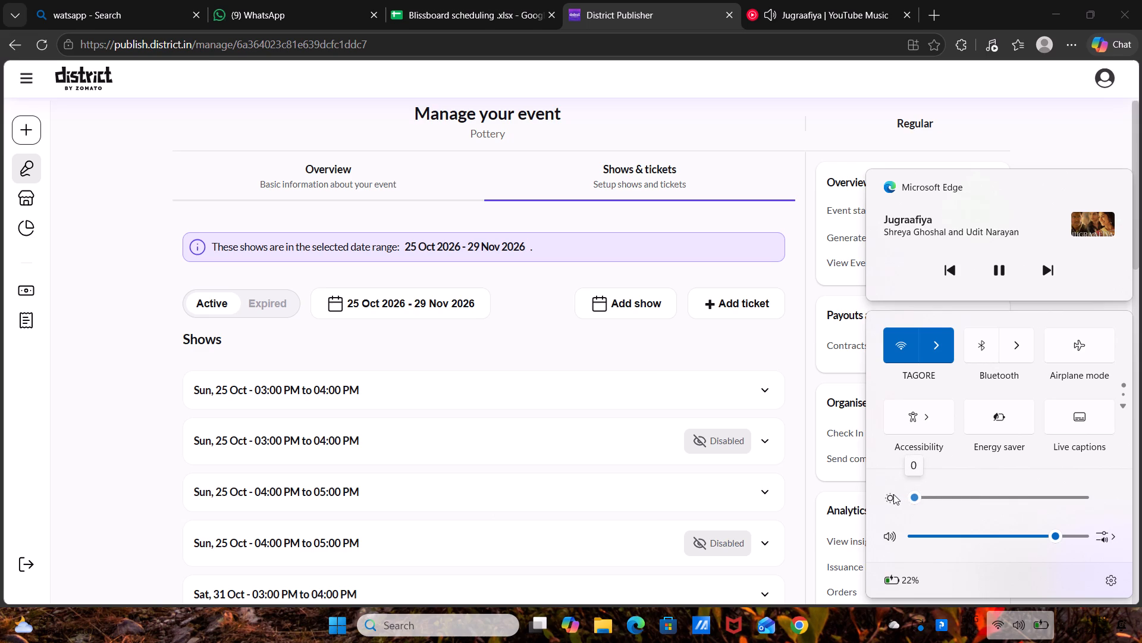
{"action": "left_click_drag", "start_coordinate": [893, 494], "coordinate": [1002, 485]}
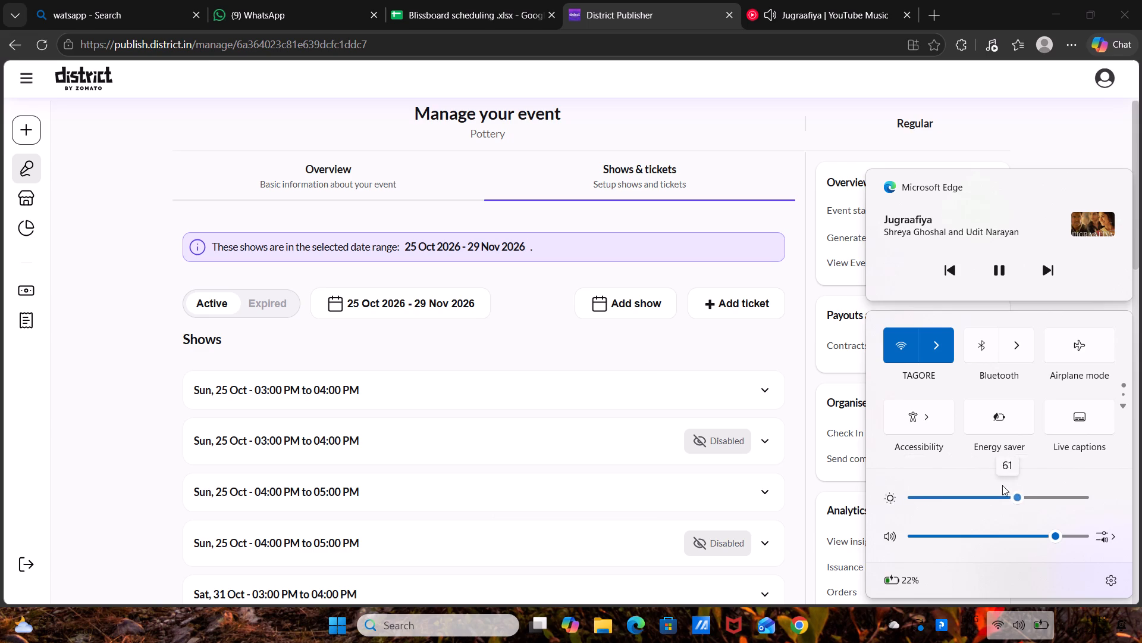
{"action": "left_click_drag", "start_coordinate": [1002, 485], "coordinate": [994, 487]}
{"action": "left_click_drag", "start_coordinate": [994, 487], "coordinate": [989, 512]}
{"action": "left_click_drag", "start_coordinate": [989, 512], "coordinate": [989, 509]}
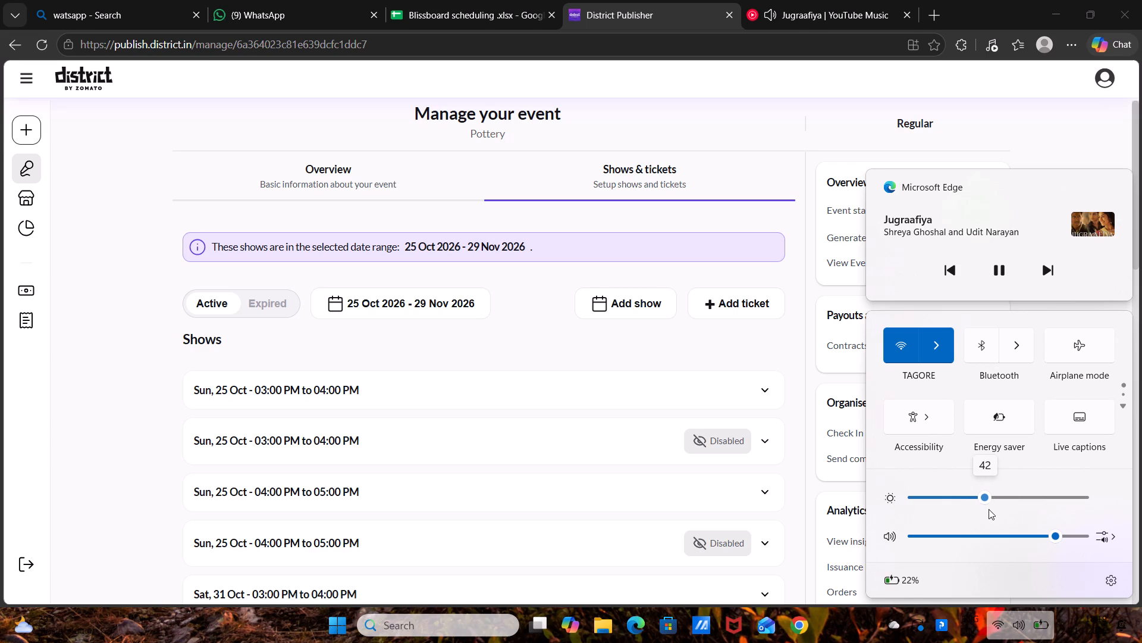
{"action": "left_click_drag", "start_coordinate": [989, 509], "coordinate": [1014, 516]}
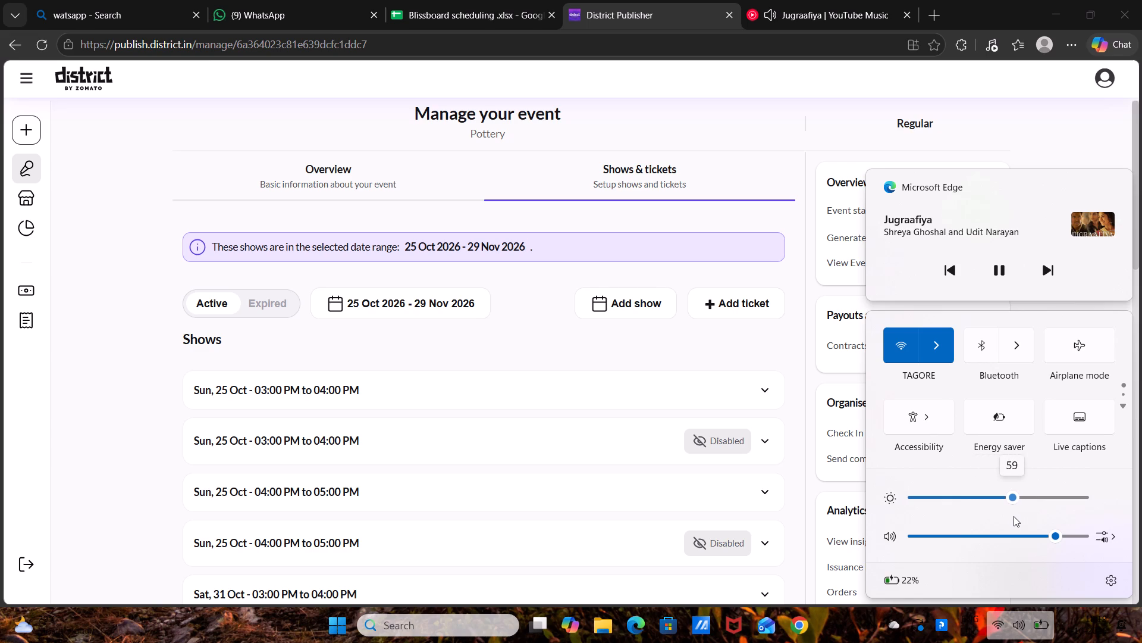
{"action": "left_click_drag", "start_coordinate": [1014, 516], "coordinate": [1014, 517]}
Start a ticket on the Sat, 31 Oct 03:00 PM to 04:00 PM show with custom name Entry pass and quantity 10.
{"action": "scroll", "coordinate": [717, 394], "scroll_direction": "down", "scroll_amount": 3}
{"action": "left_click", "coordinate": [735, 310]}
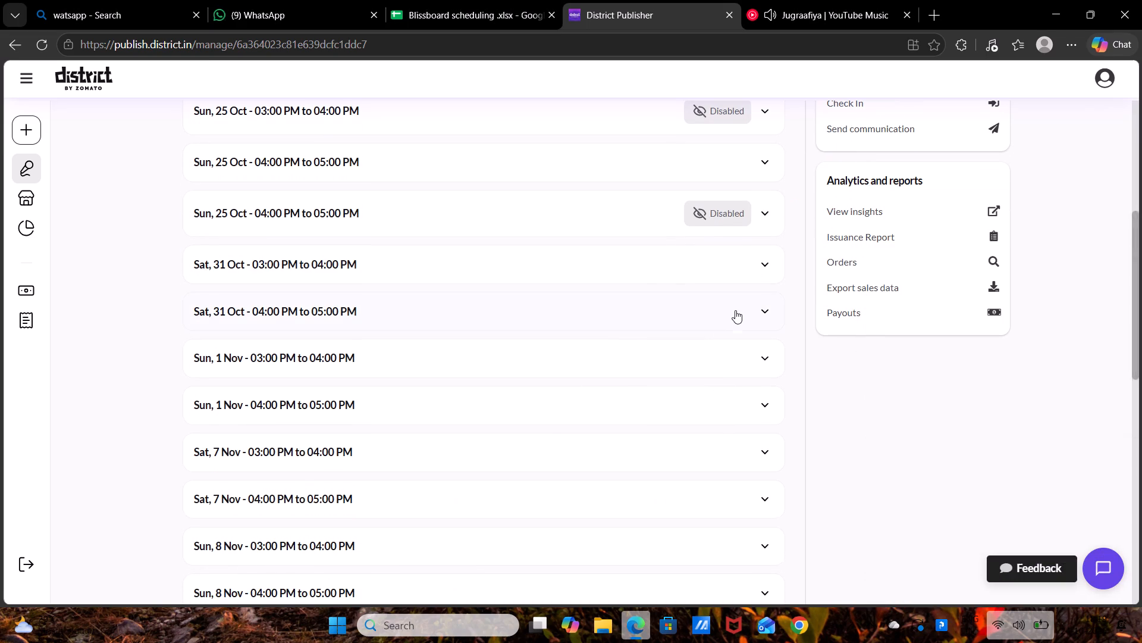
{"action": "left_click", "coordinate": [764, 271]}
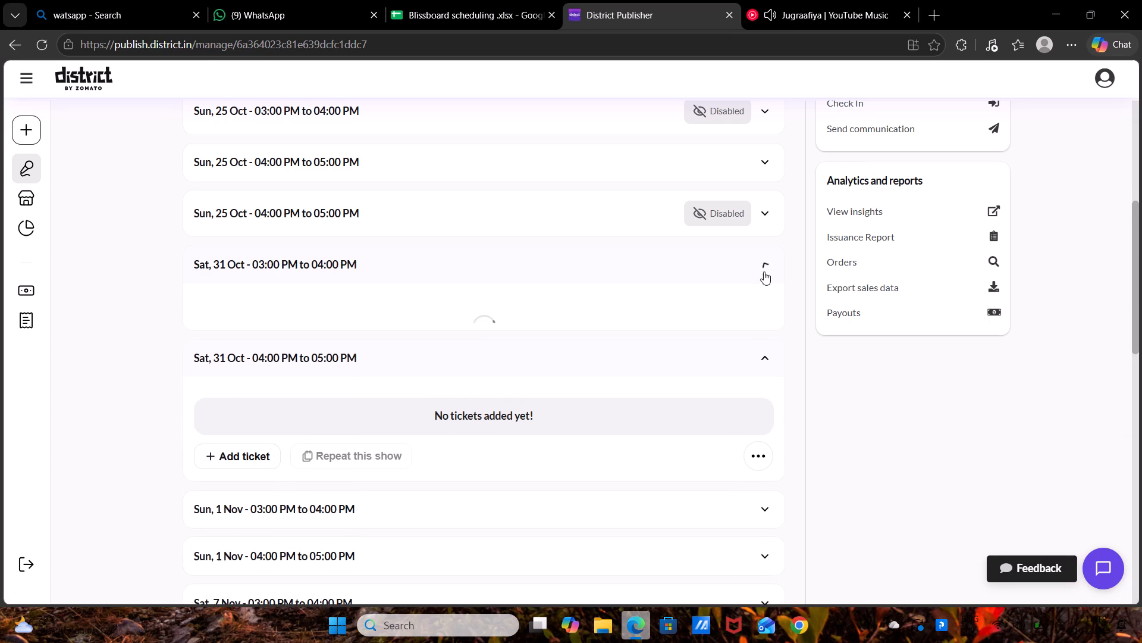
{"action": "left_click", "coordinate": [244, 372]}
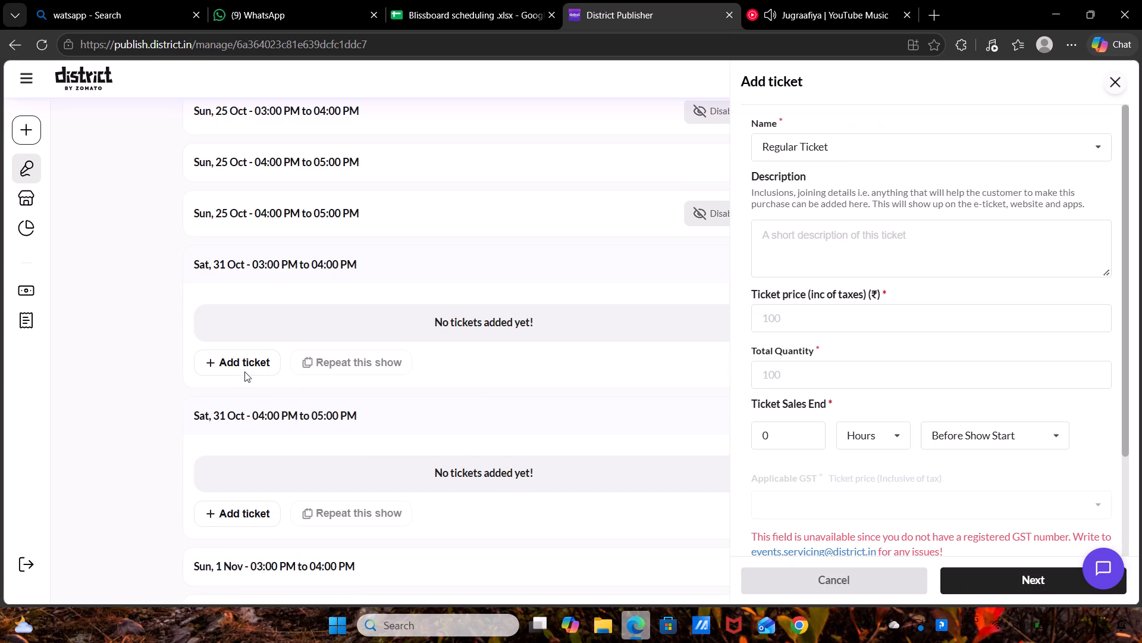
{"action": "left_click", "coordinate": [827, 137]}
{"action": "left_click", "coordinate": [830, 193]}
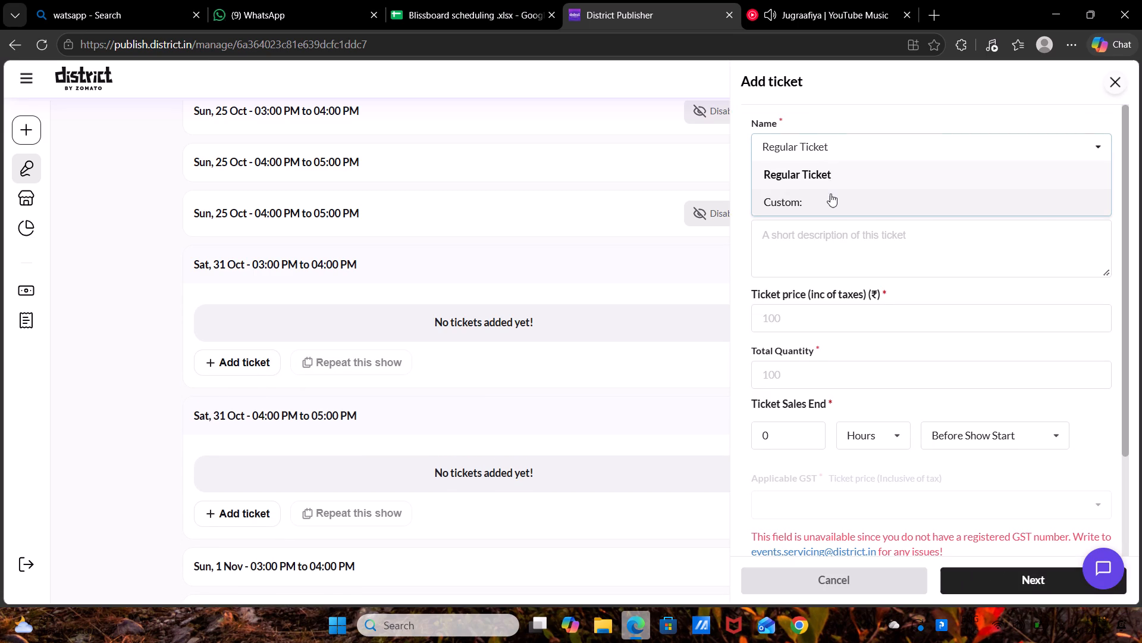
{"action": "left_click", "coordinate": [880, 154]}
{"action": "left_click", "coordinate": [902, 207]}
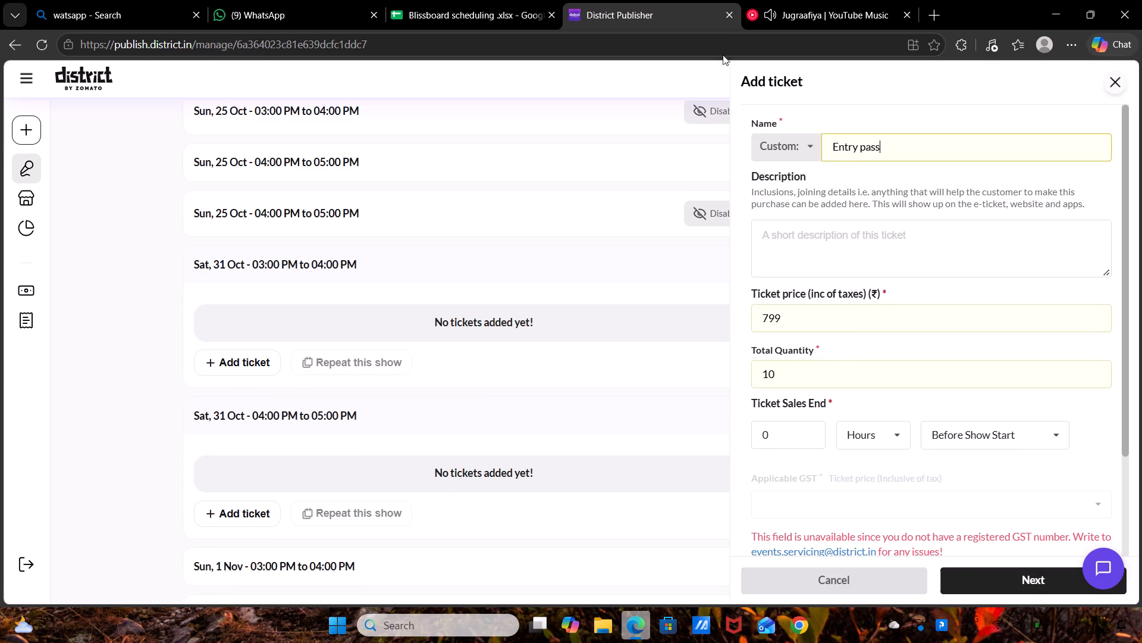
Check Pottery's District price in the Gurgaon sheet and set the ticket price to ₹499 on District.
{"action": "left_click", "coordinate": [545, 0]}
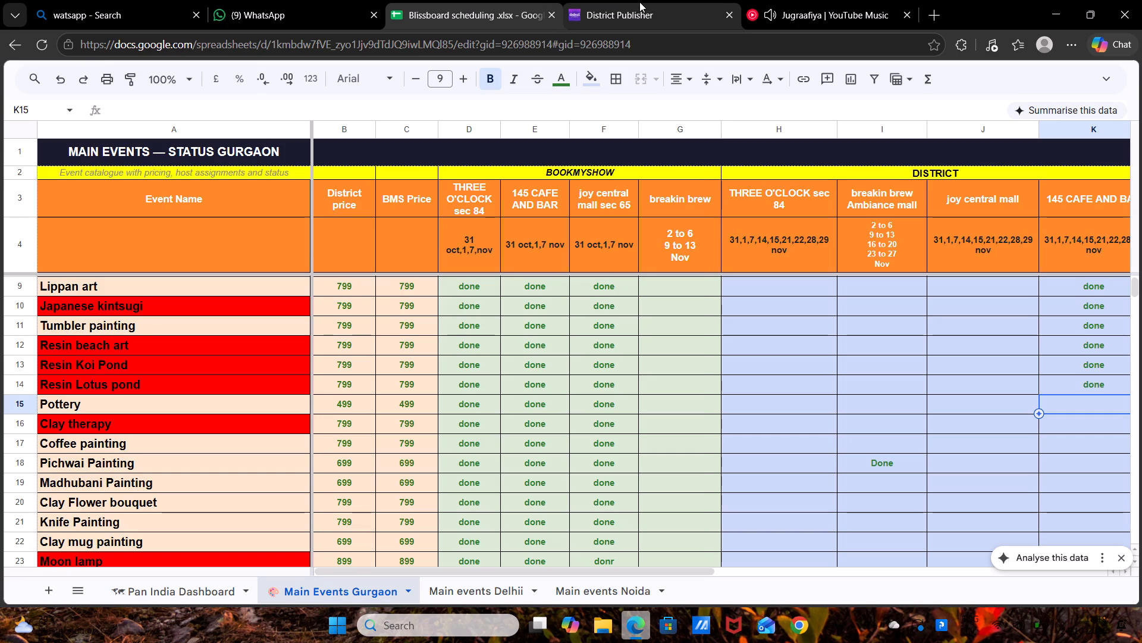
{"action": "left_click", "coordinate": [639, 2]}
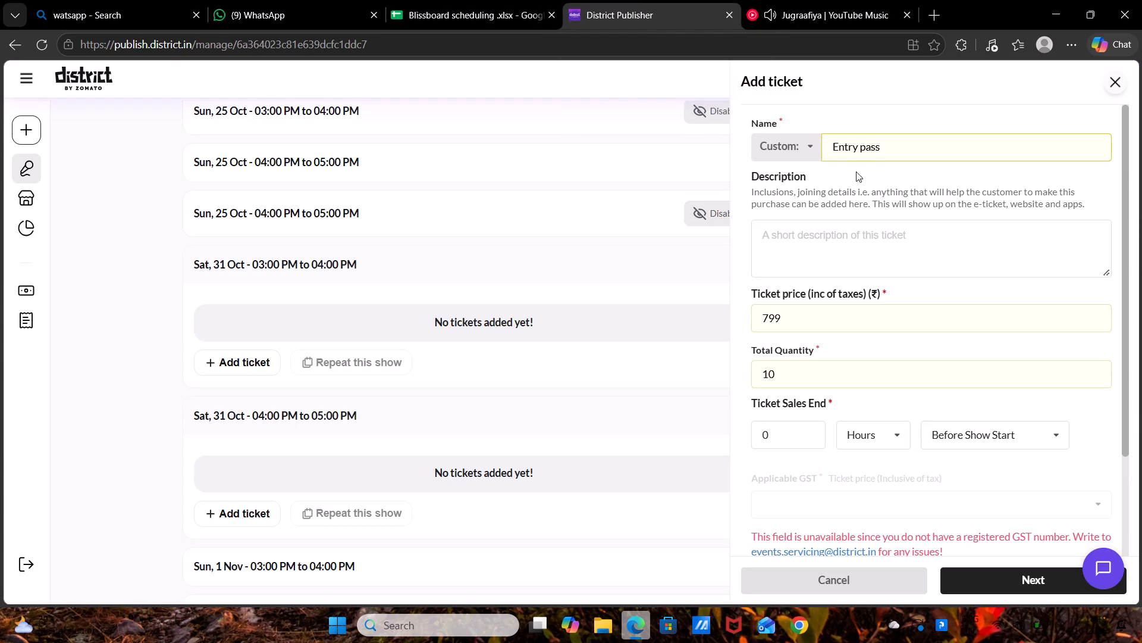
{"action": "left_click", "coordinate": [770, 315]}
{"action": "key", "text": "BackSpace"}
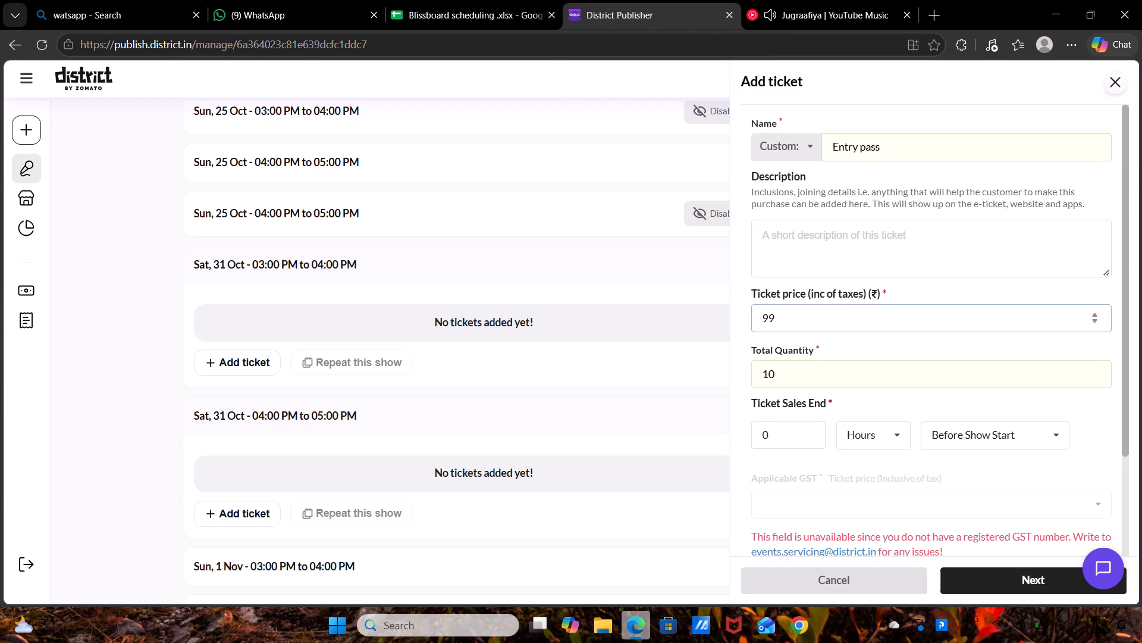
{"action": "key", "text": "4"}
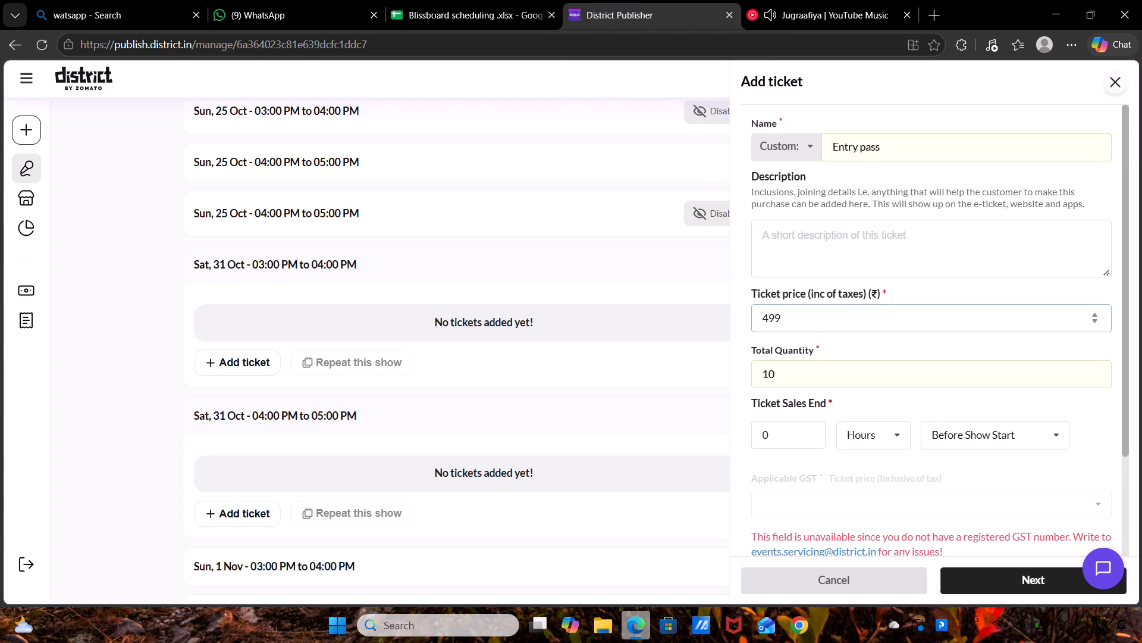
Paste the ticket description covering one-person entry and the INR 300 cover charge redeemable against food and beverages.
{"action": "left_click", "coordinate": [863, 263]}
{"action": "key", "text": "ctrl+v"}
{"action": "scroll", "coordinate": [863, 263], "scroll_direction": "down", "scroll_amount": 1}
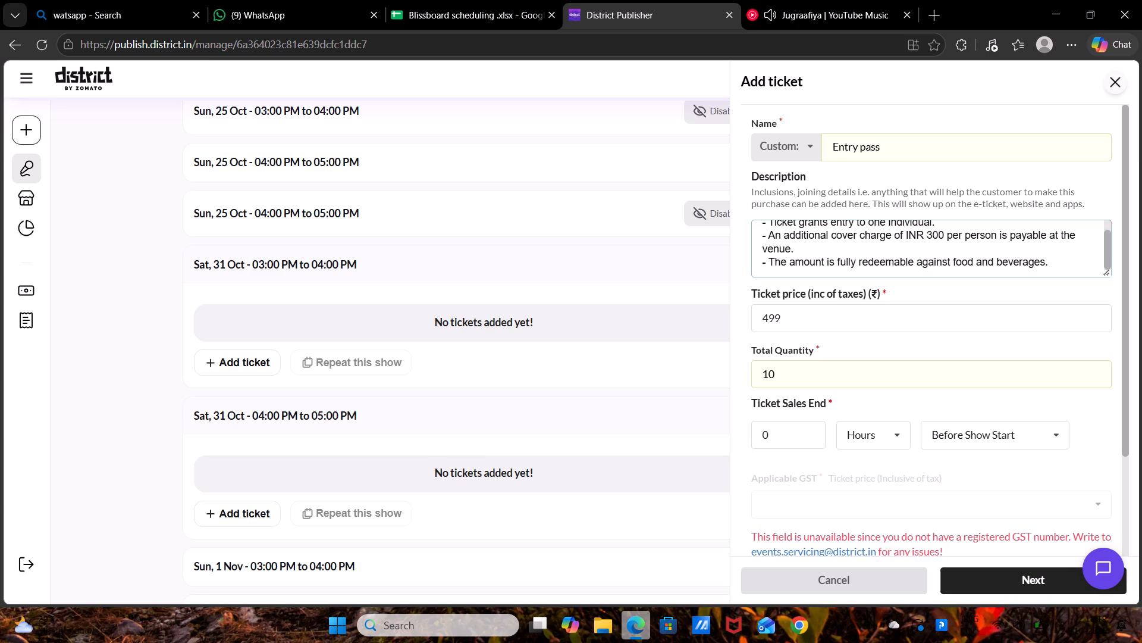
Set ticket sales to end 30 minutes before show start and proceed to choosing the shows.
{"action": "left_click", "coordinate": [755, 446]}
{"action": "key", "text": "3"}
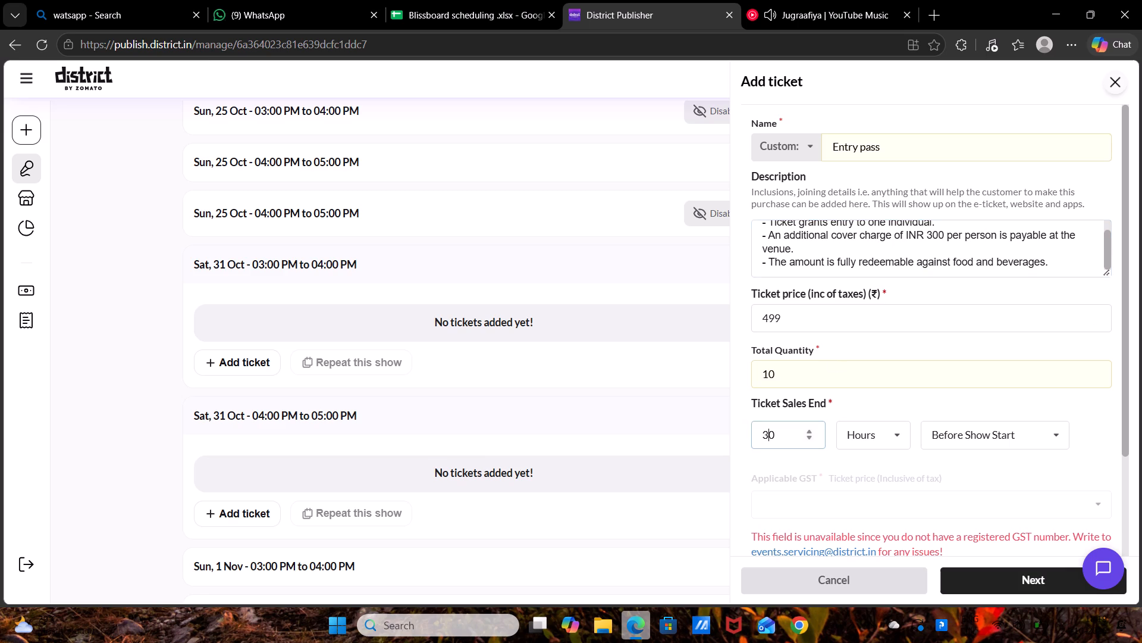
{"action": "left_click", "coordinate": [877, 423]}
{"action": "left_click", "coordinate": [882, 467]}
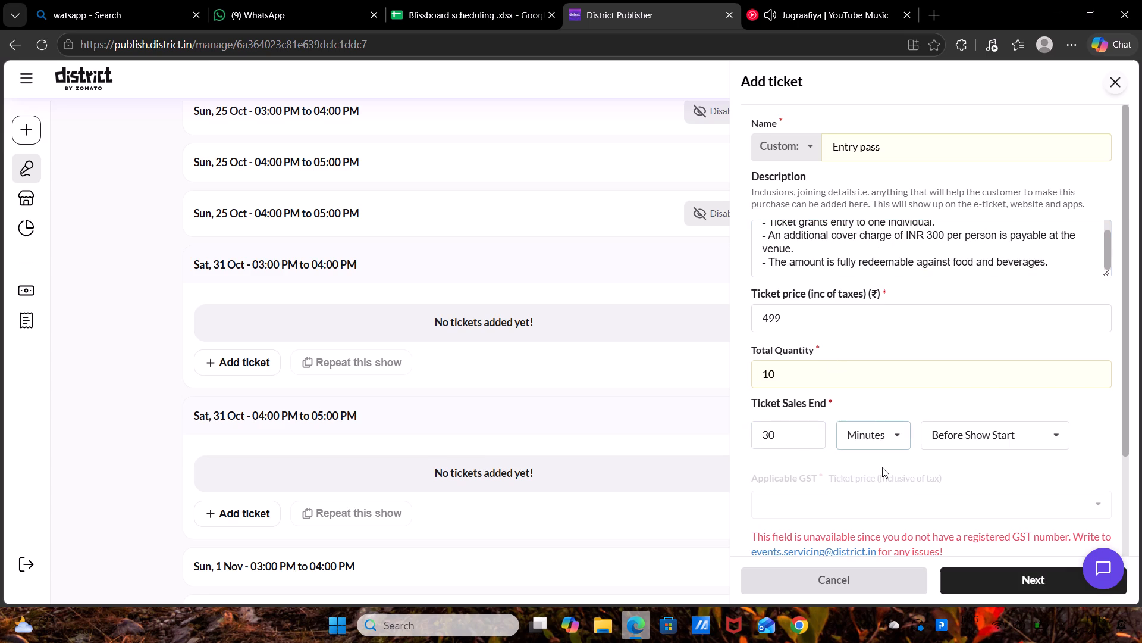
{"action": "scroll", "coordinate": [882, 467], "scroll_direction": "down", "scroll_amount": 2}
{"action": "left_click_drag", "start_coordinate": [986, 565], "coordinate": [992, 573]}
{"action": "left_click", "coordinate": [992, 573]}
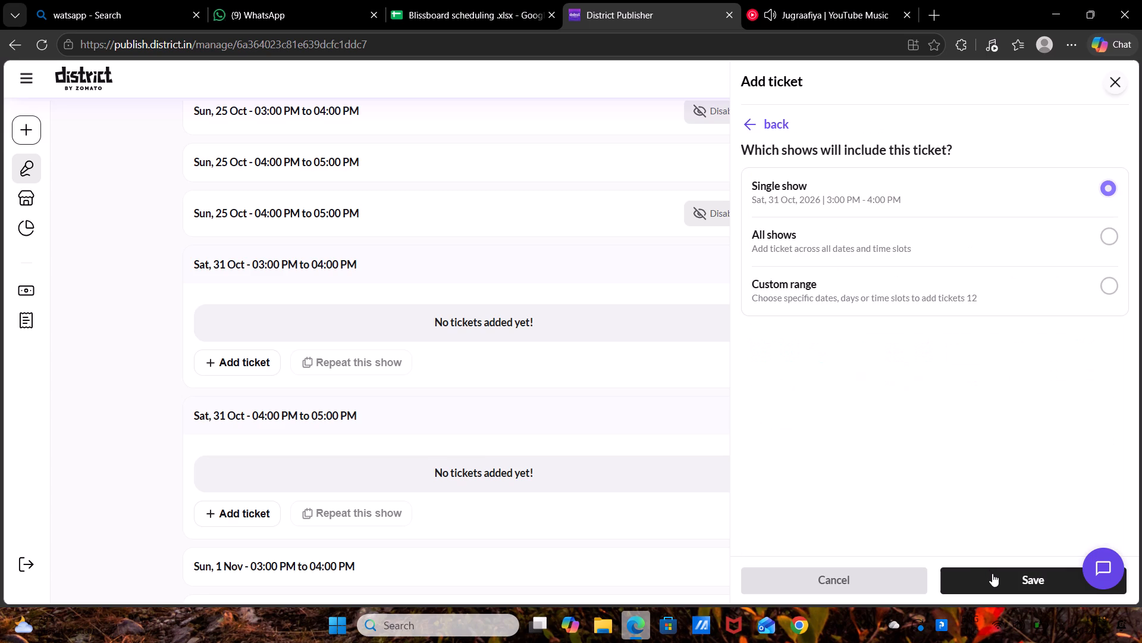
Apply the ticket to Saturdays and Sundays from Sat, 31 Oct to Sun, 29 Nov in the 3:00 PM and 4:00 PM slots, and confirm.
{"action": "left_click", "coordinate": [928, 270]}
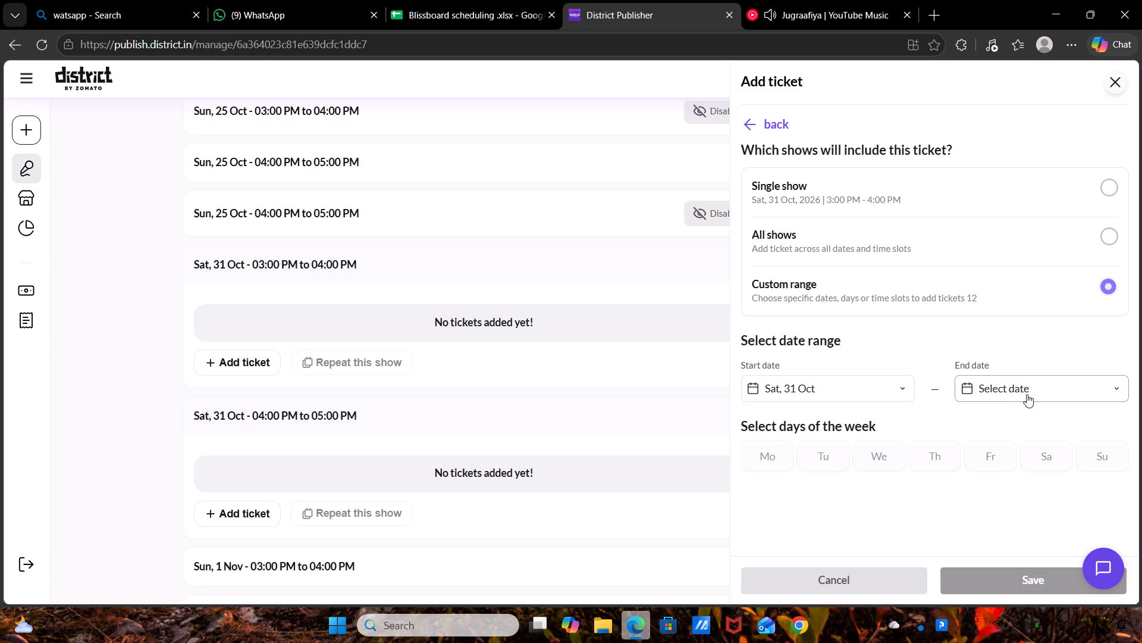
{"action": "left_click", "coordinate": [1033, 387]}
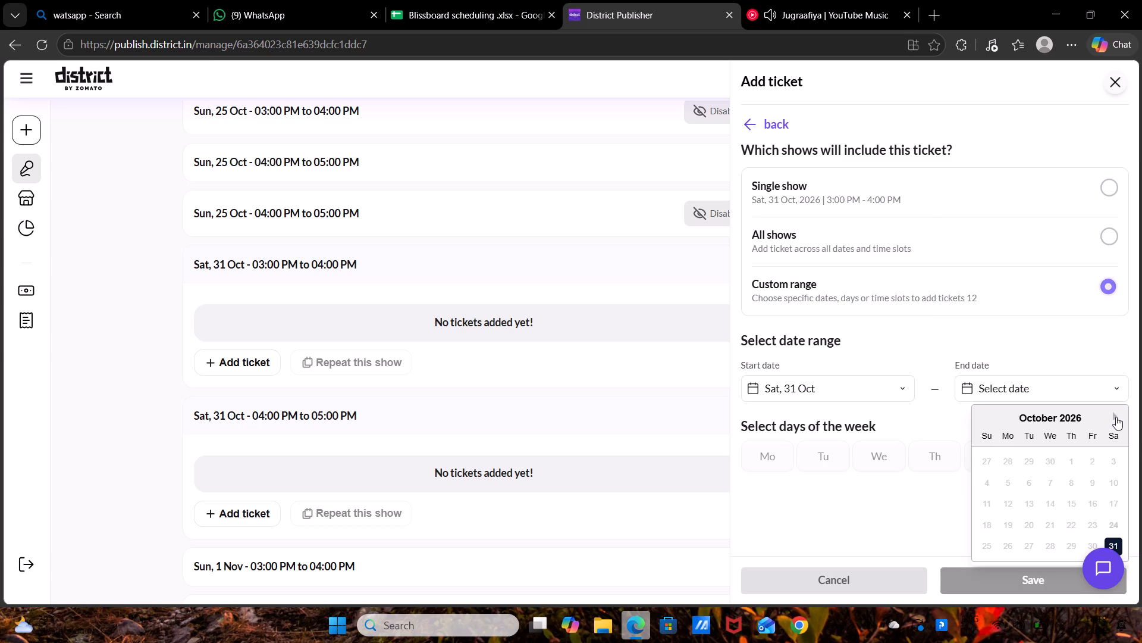
{"action": "left_click", "coordinate": [1115, 415]}
{"action": "left_click", "coordinate": [987, 547]}
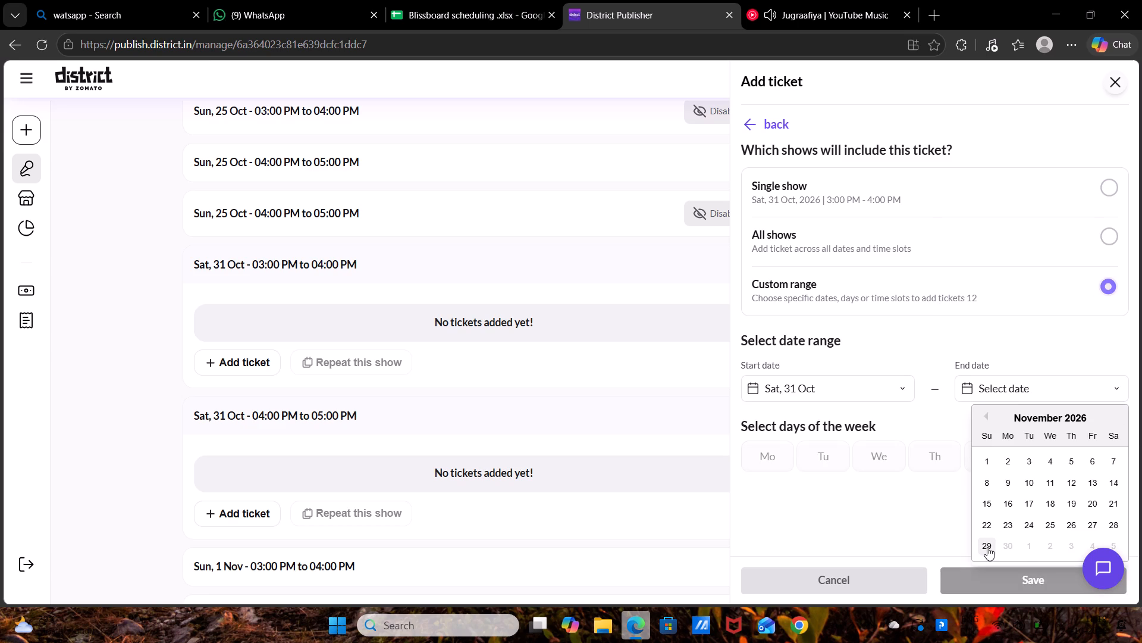
{"action": "left_click", "coordinate": [1046, 470]}
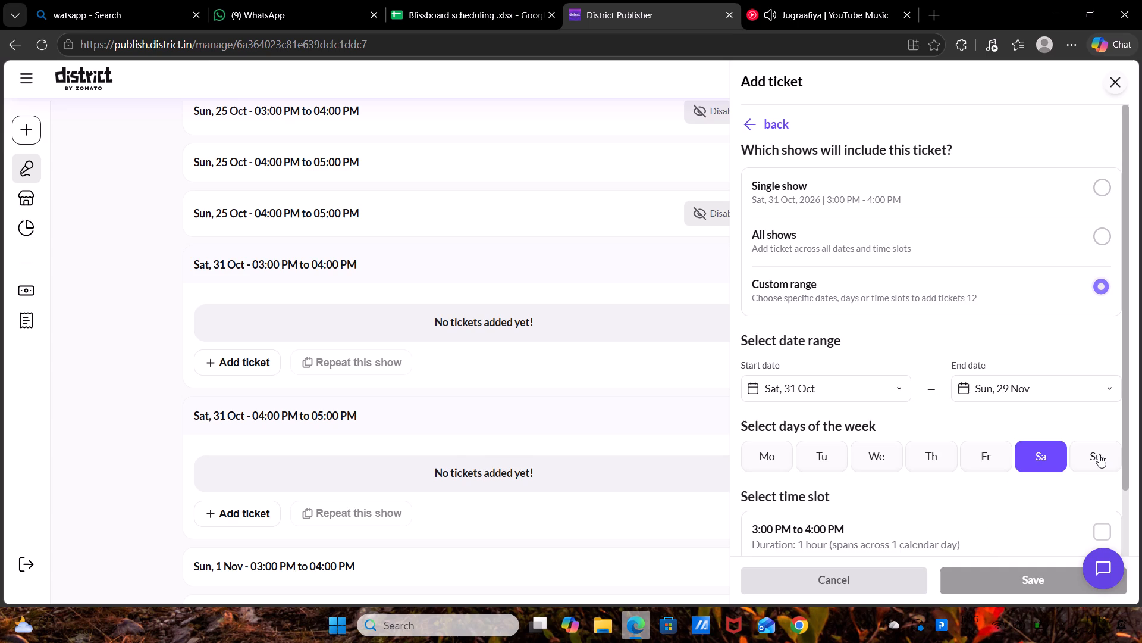
{"action": "left_click", "coordinate": [1099, 454]}
{"action": "scroll", "coordinate": [1099, 454], "scroll_direction": "down", "scroll_amount": 3}
{"action": "left_click", "coordinate": [1039, 394]}
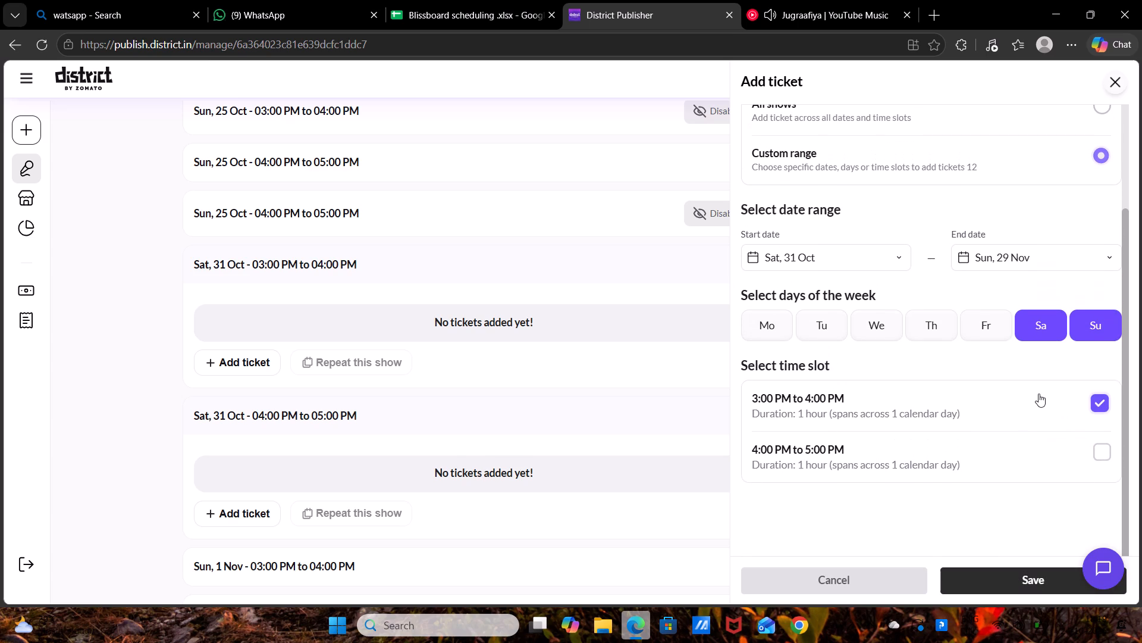
{"action": "left_click", "coordinate": [1034, 453]}
{"action": "scroll", "coordinate": [1034, 453], "scroll_direction": "down", "scroll_amount": 2}
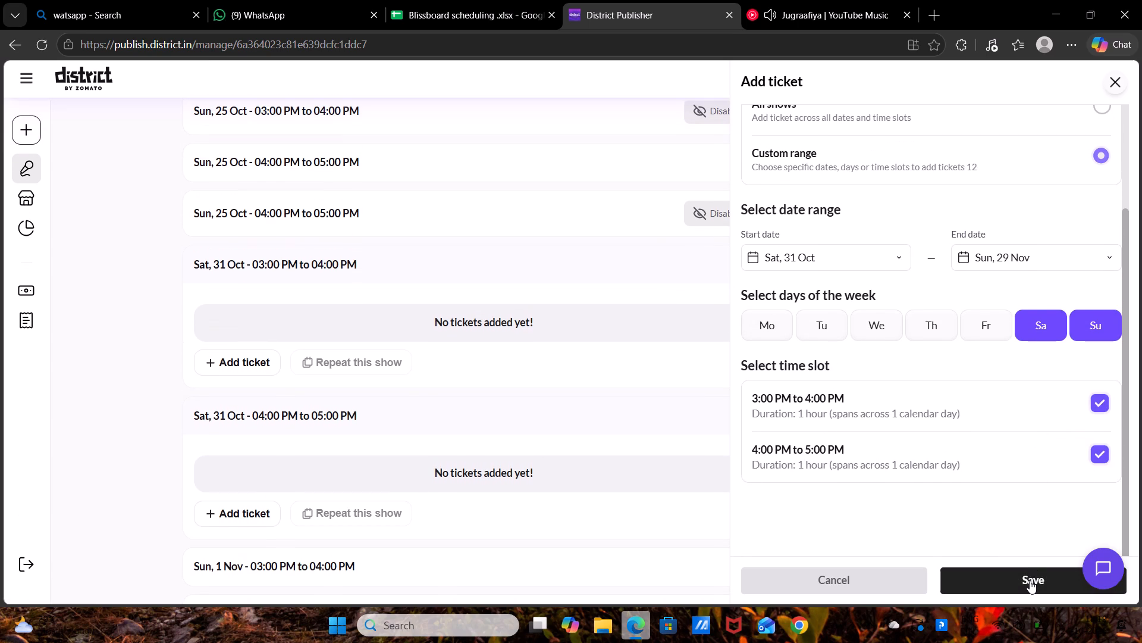
{"action": "left_click", "coordinate": [1030, 580]}
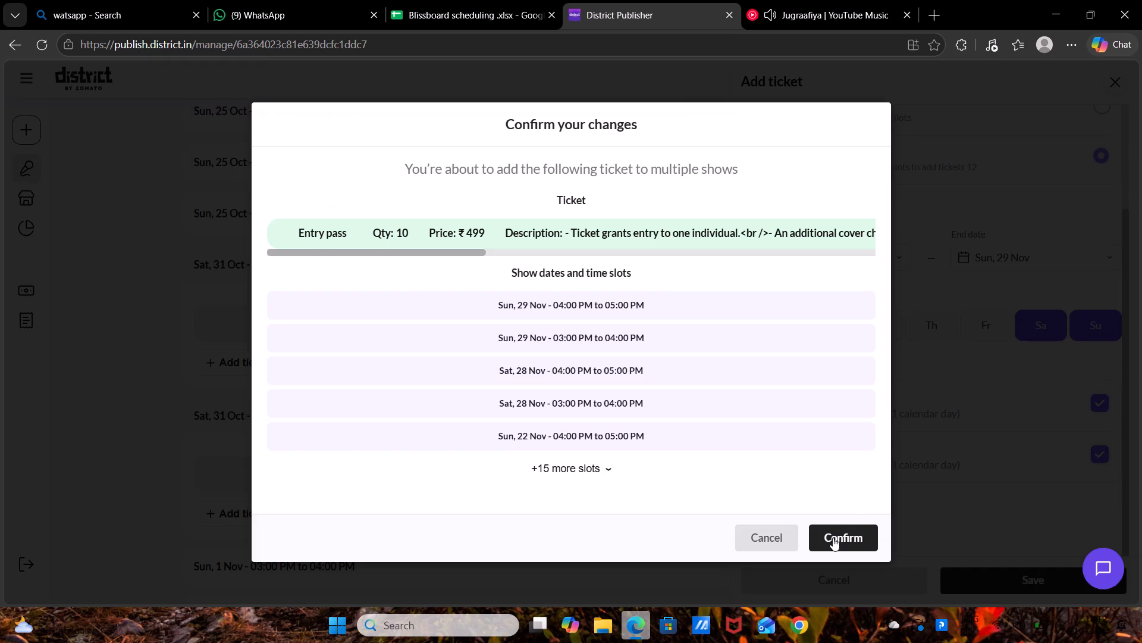
{"action": "left_click", "coordinate": [833, 538]}
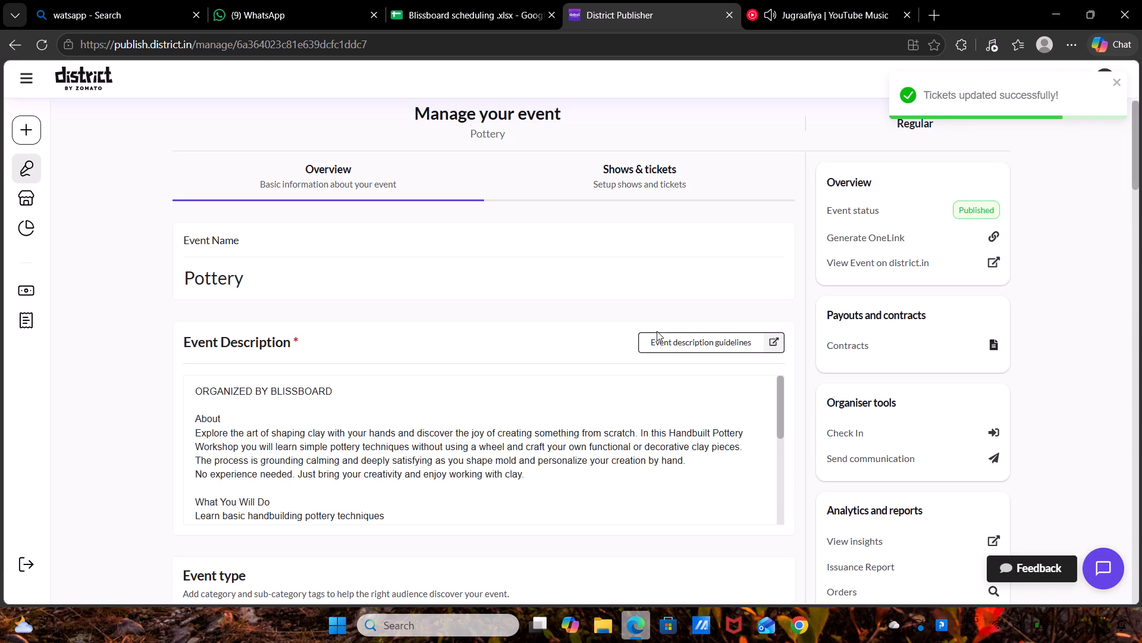
Check the ticket on Pottery's Sat, 7 Nov 3:00 PM to 4:00 PM show.
{"action": "left_click", "coordinate": [654, 191]}
{"action": "scroll", "coordinate": [654, 280], "scroll_direction": "down", "scroll_amount": 2}
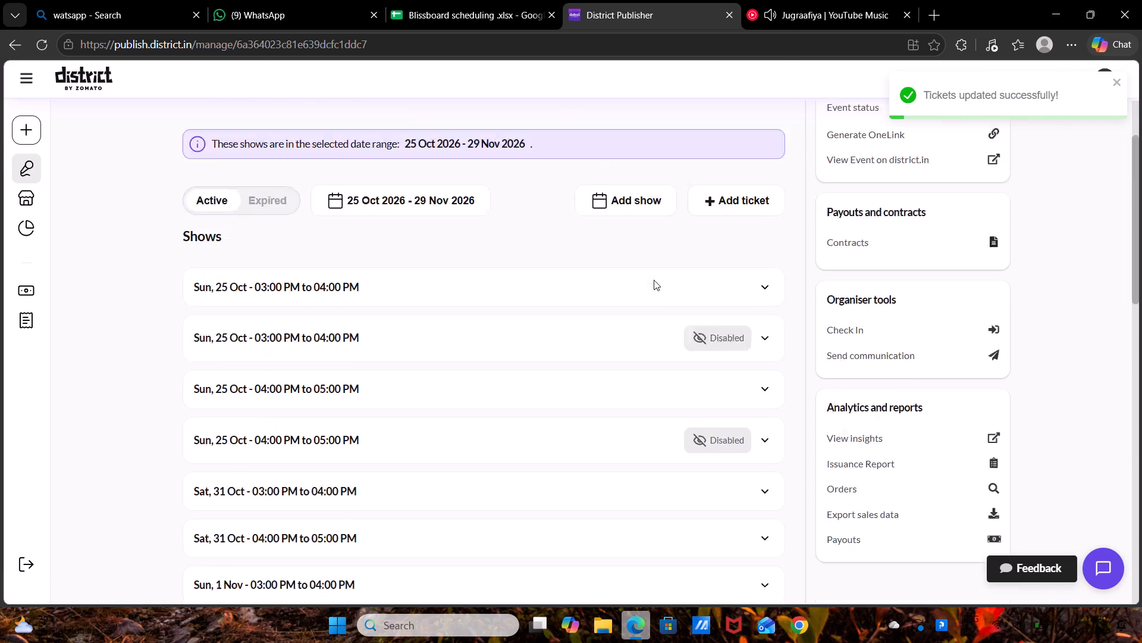
{"action": "scroll", "coordinate": [654, 280], "scroll_direction": "down", "scroll_amount": 1}
{"action": "left_click", "coordinate": [684, 209]}
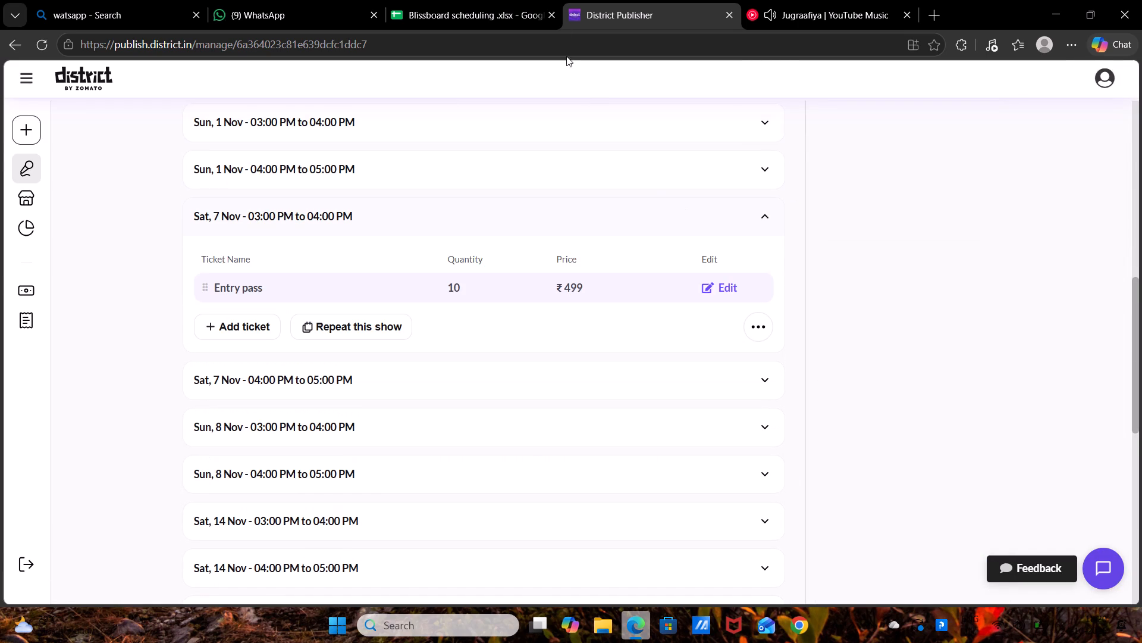
Mark Pottery as done in the Gurgaon sheet's District column for 145 Cafe and Bar.
{"action": "left_click", "coordinate": [514, 0]}
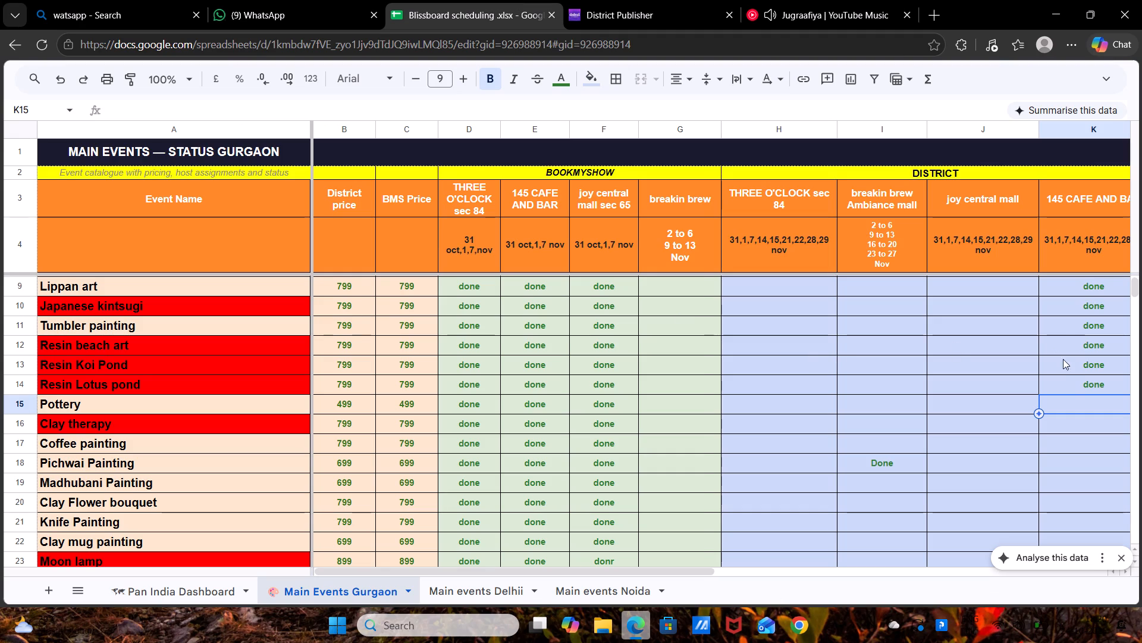
{"action": "type", "text": "done"}
{"action": "key", "text": "Return"}
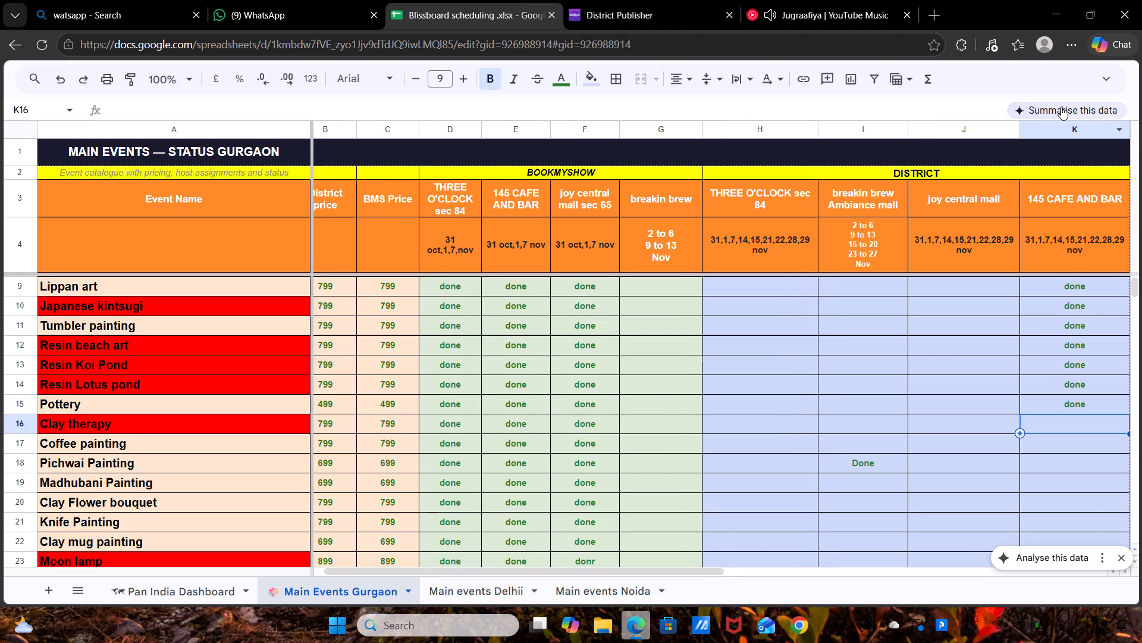
Return to the District events overview and replace the pottery search with clay therapy.
{"action": "left_click", "coordinate": [678, 0]}
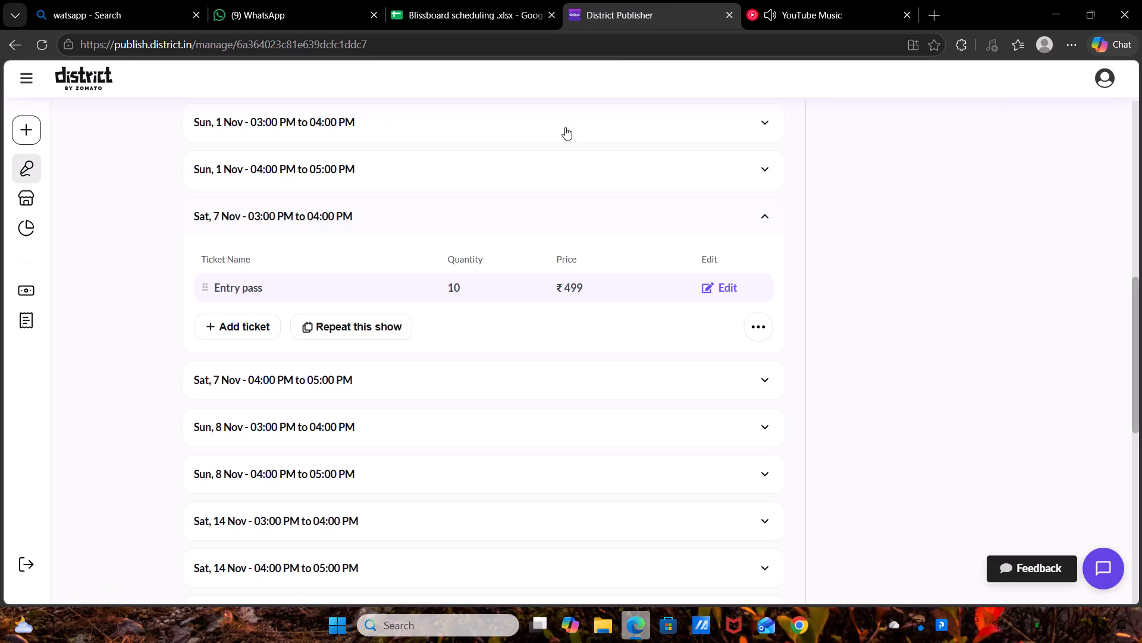
{"action": "scroll", "coordinate": [552, 166], "scroll_direction": "up", "scroll_amount": 6}
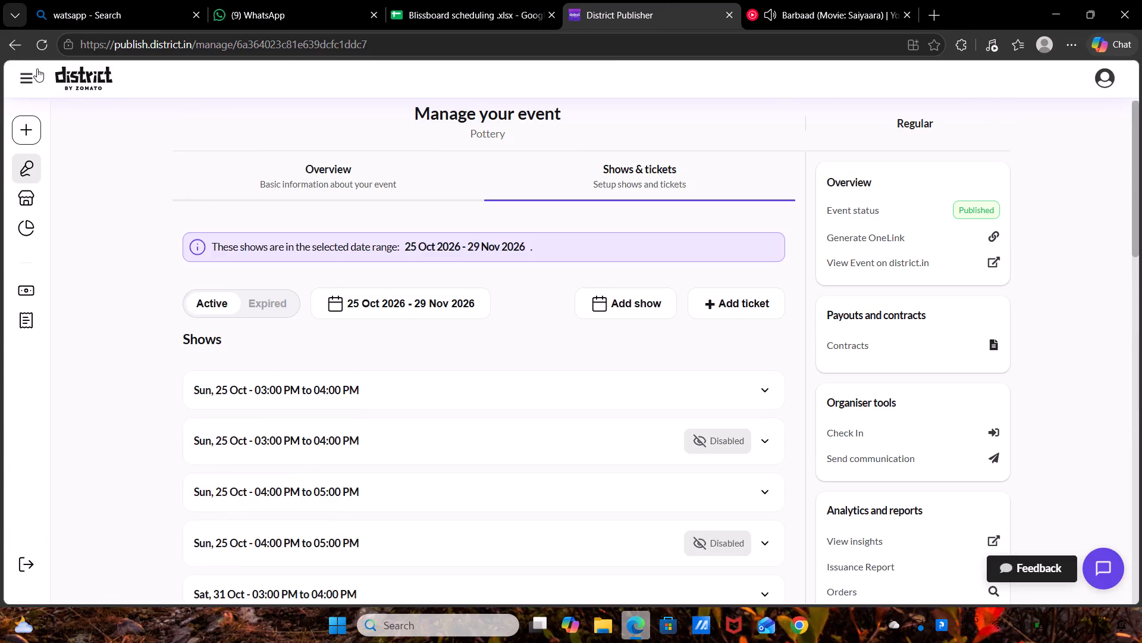
{"action": "left_click", "coordinate": [7, 46]}
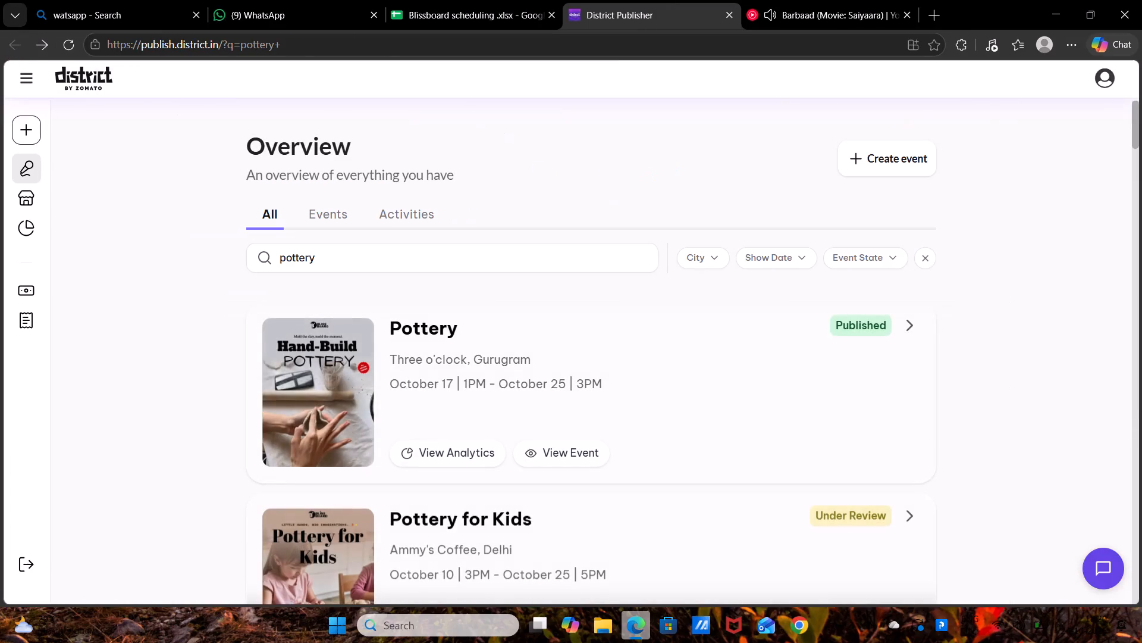
{"action": "left_click_drag", "start_coordinate": [331, 256], "coordinate": [177, 244]}
{"action": "key", "text": "BackSpace"}
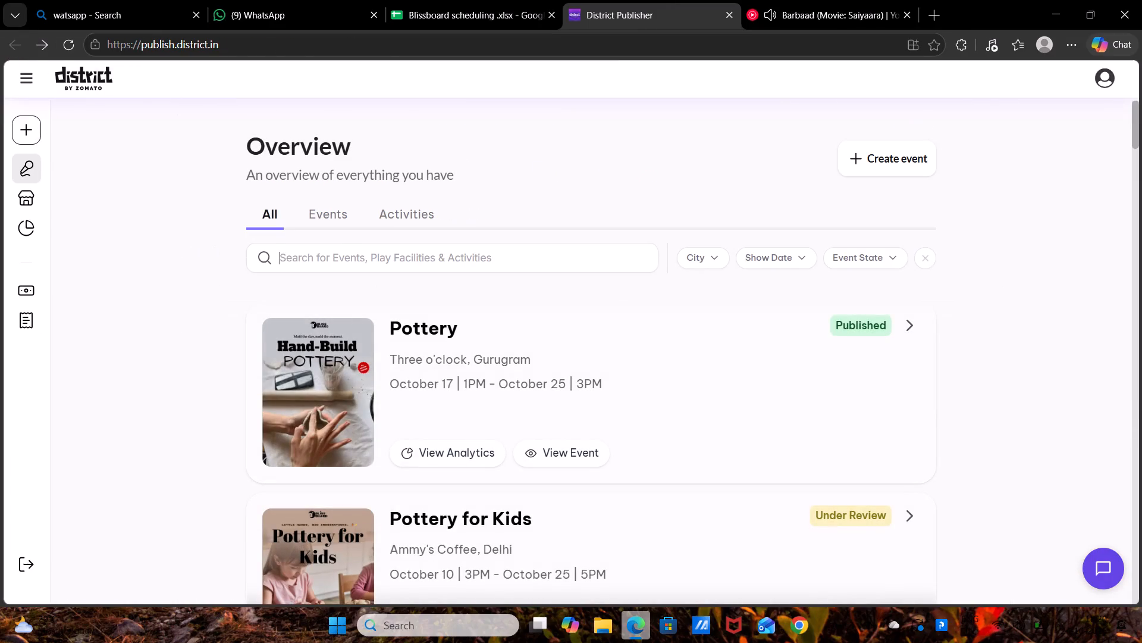
{"action": "type", "text": "clay therapy"}
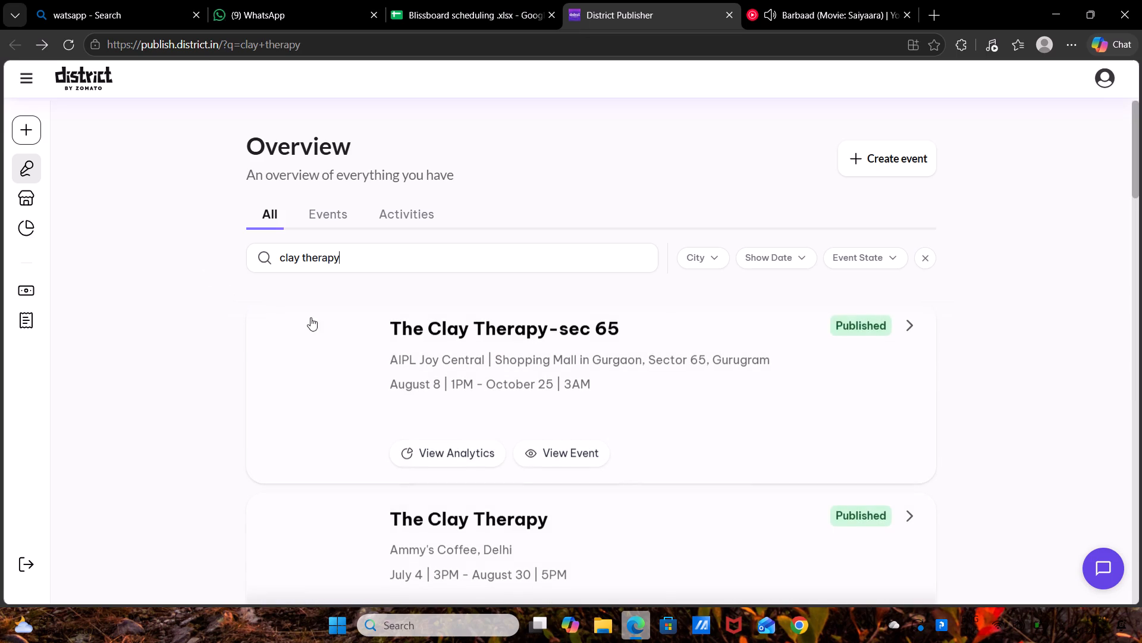
Find The Clay Therapy event among the search results and open its shows and tickets.
{"action": "scroll", "coordinate": [409, 371], "scroll_direction": "down", "scroll_amount": 2}
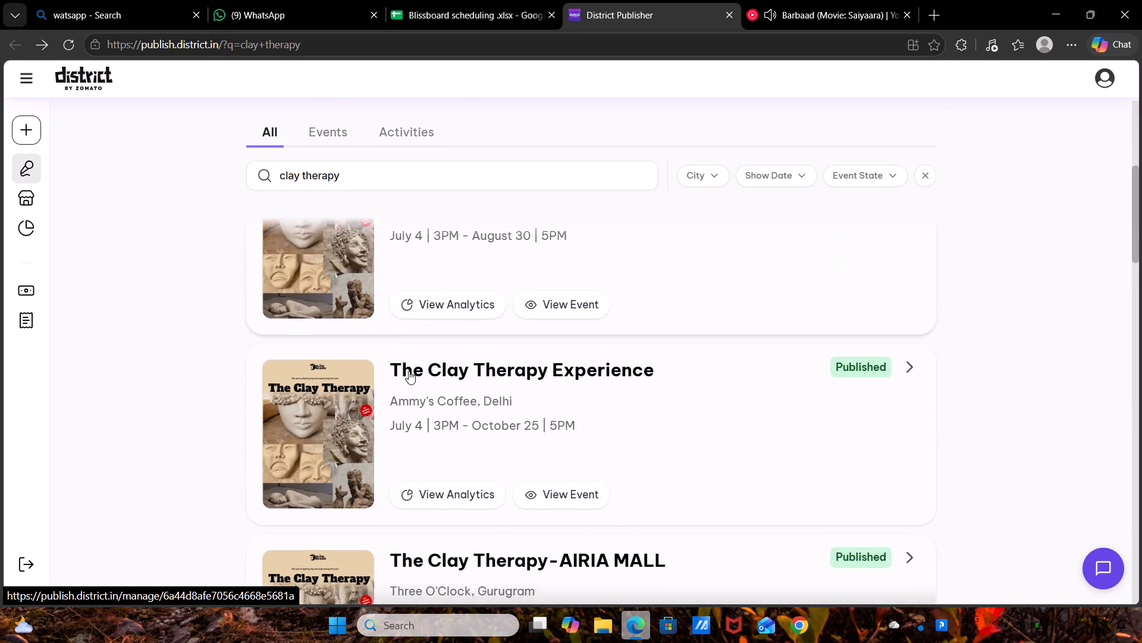
{"action": "scroll", "coordinate": [409, 371], "scroll_direction": "down", "scroll_amount": 3}
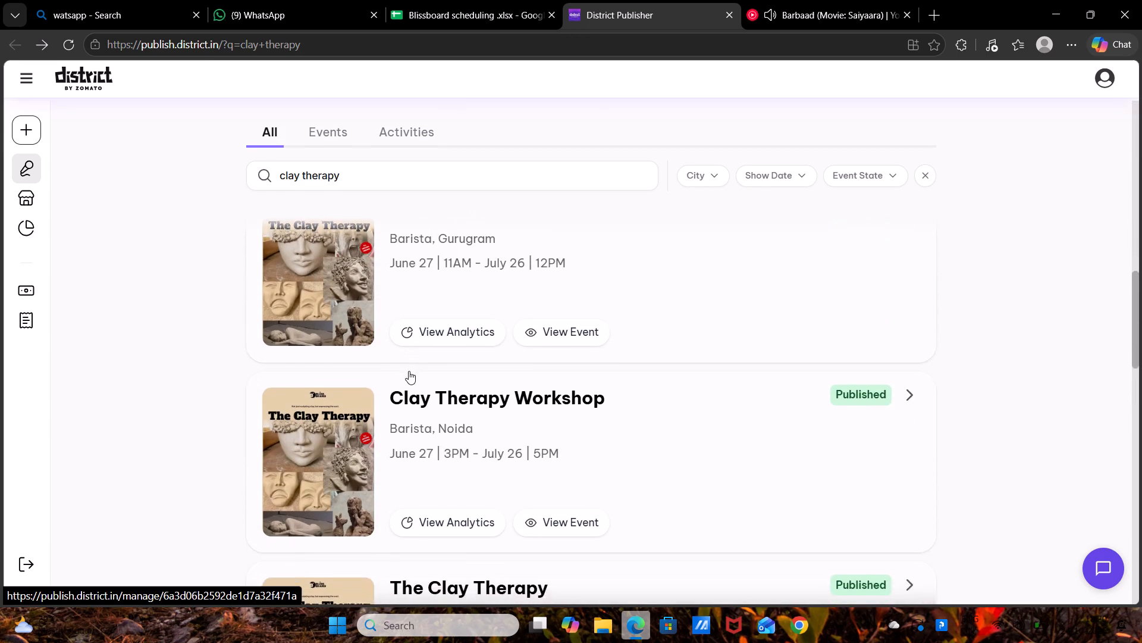
{"action": "scroll", "coordinate": [409, 371], "scroll_direction": "down", "scroll_amount": 2}
{"action": "left_click", "coordinate": [434, 397]}
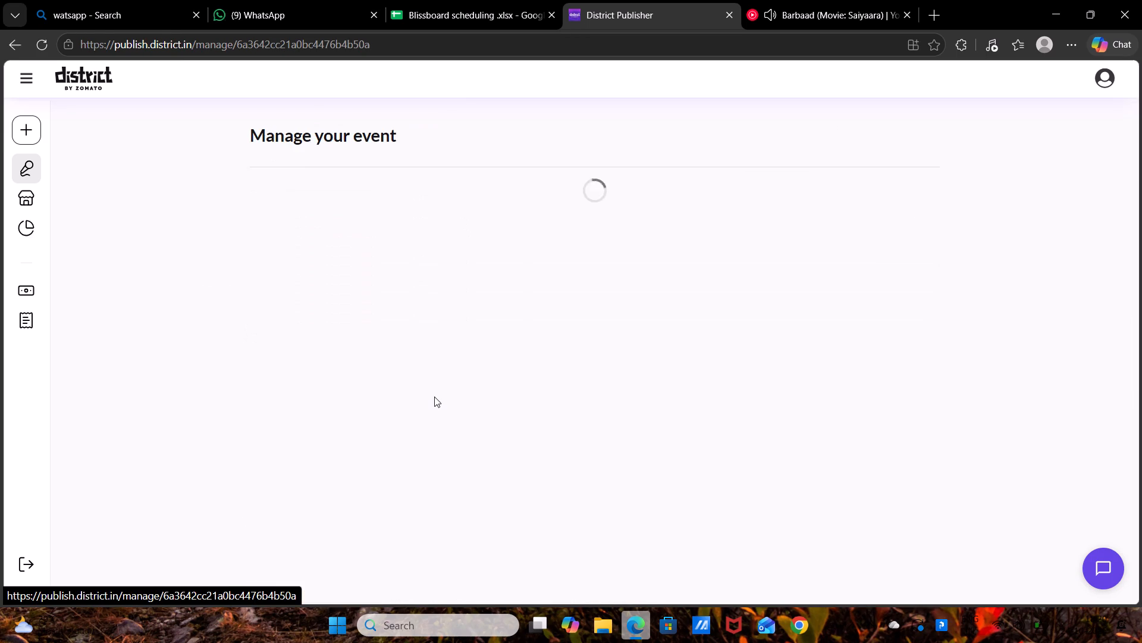
{"action": "left_click", "coordinate": [618, 177]}
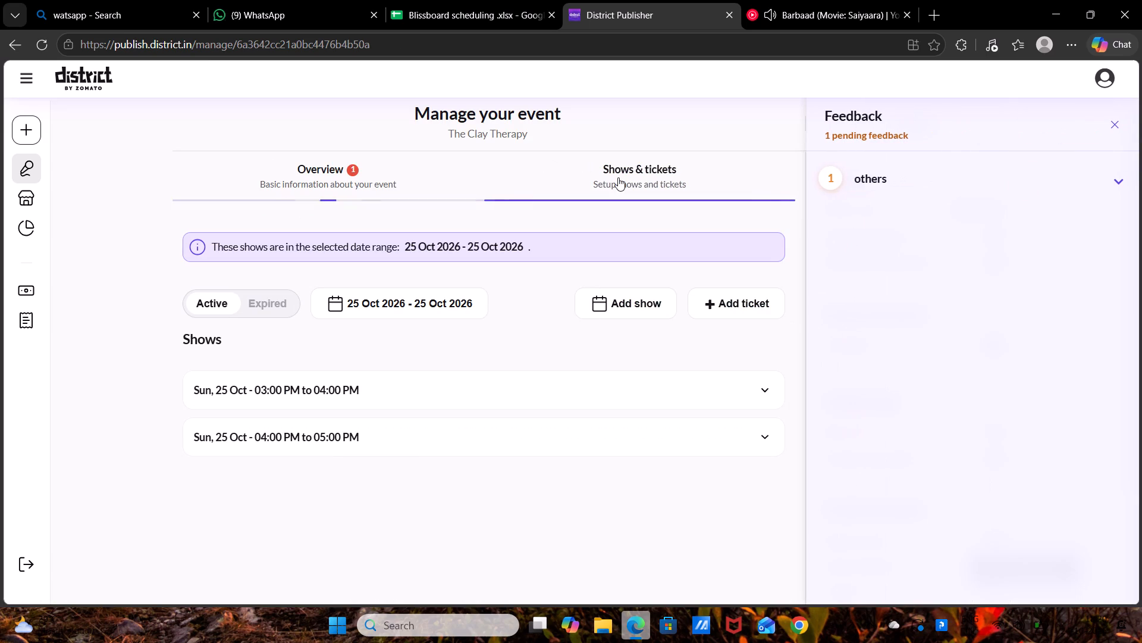
Switch to YouTube Music and play O Sanam from the Listen again row.
{"action": "left_click", "coordinate": [819, 13]}
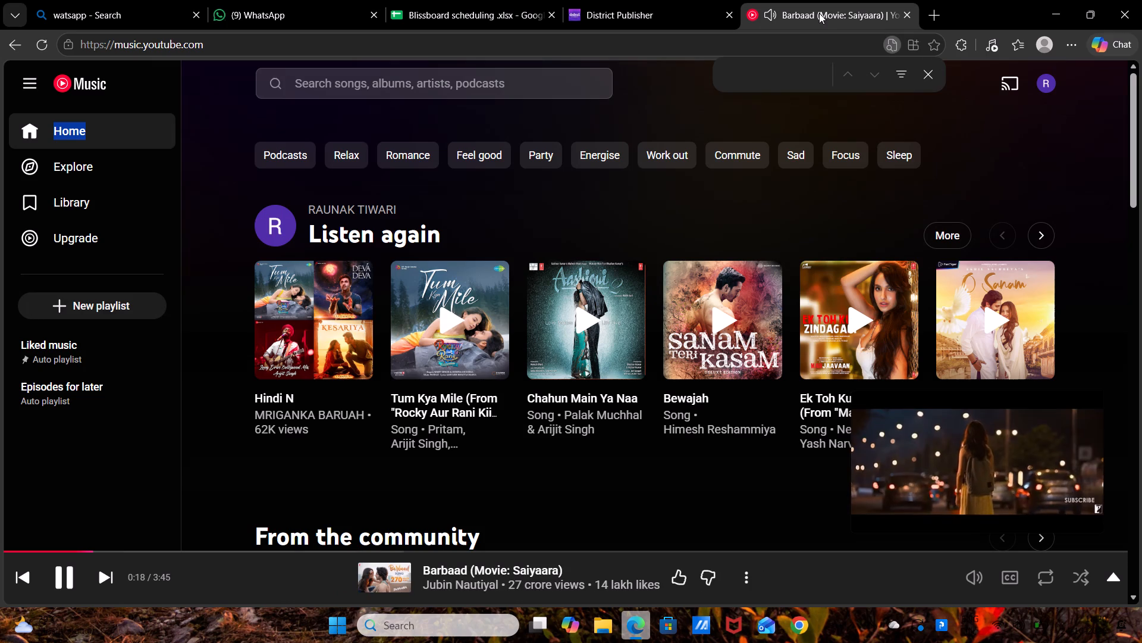
{"action": "left_click", "coordinate": [970, 313]}
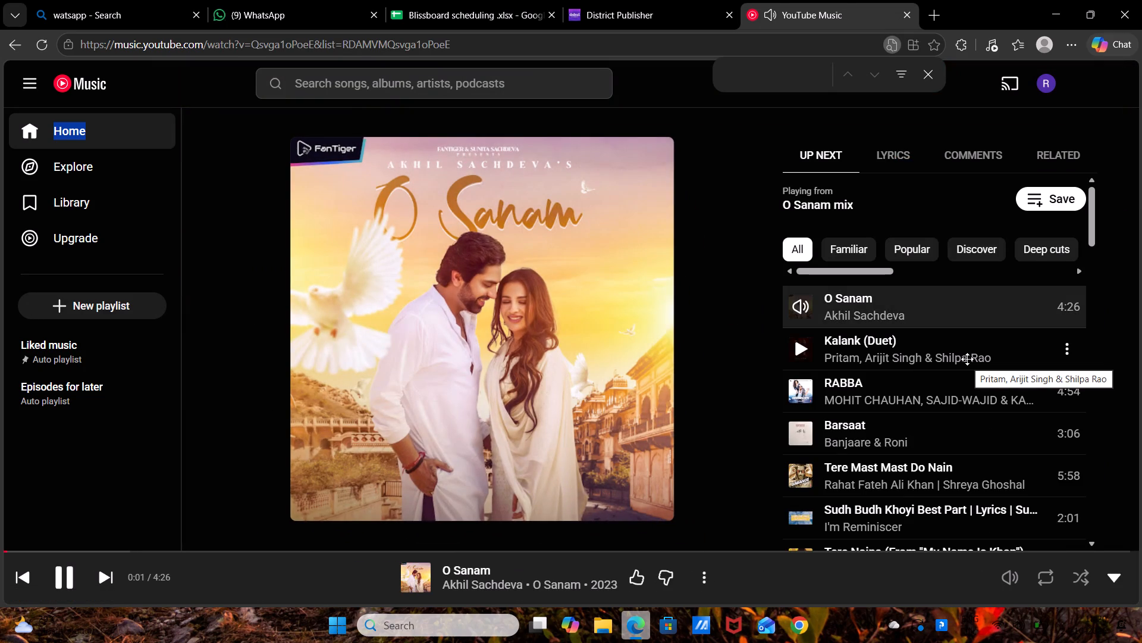
Look through the upcoming songs in the O Sanam mix and the Listen again suggestions.
{"action": "scroll", "coordinate": [967, 359], "scroll_direction": "down", "scroll_amount": 3}
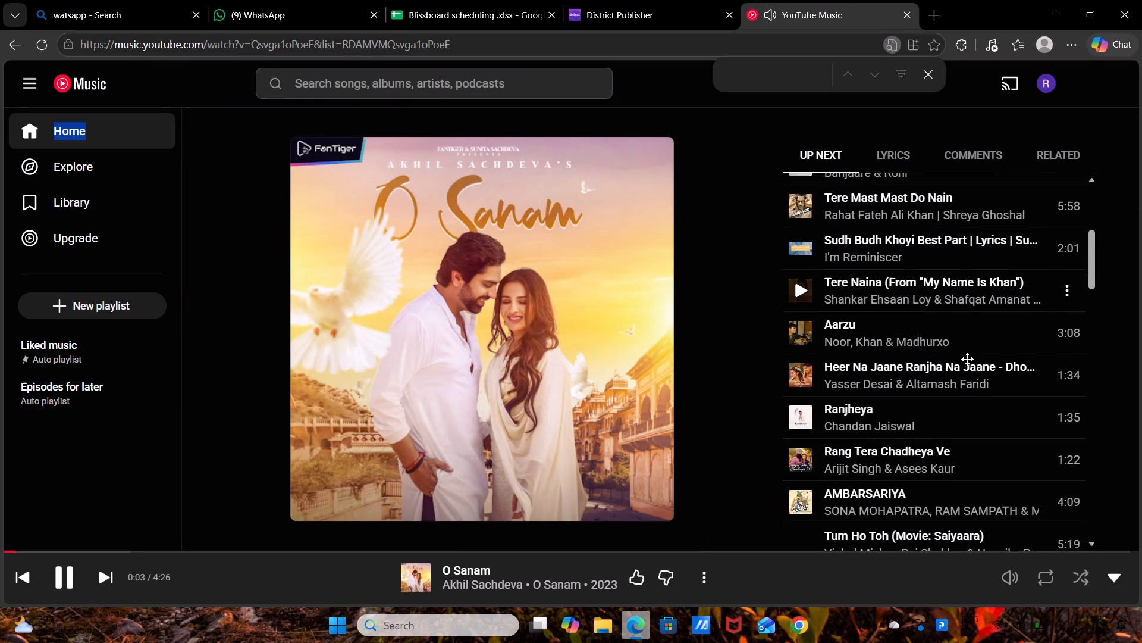
{"action": "scroll", "coordinate": [967, 359], "scroll_direction": "down", "scroll_amount": 1}
{"action": "scroll", "coordinate": [967, 359], "scroll_direction": "right", "scroll_amount": 1}
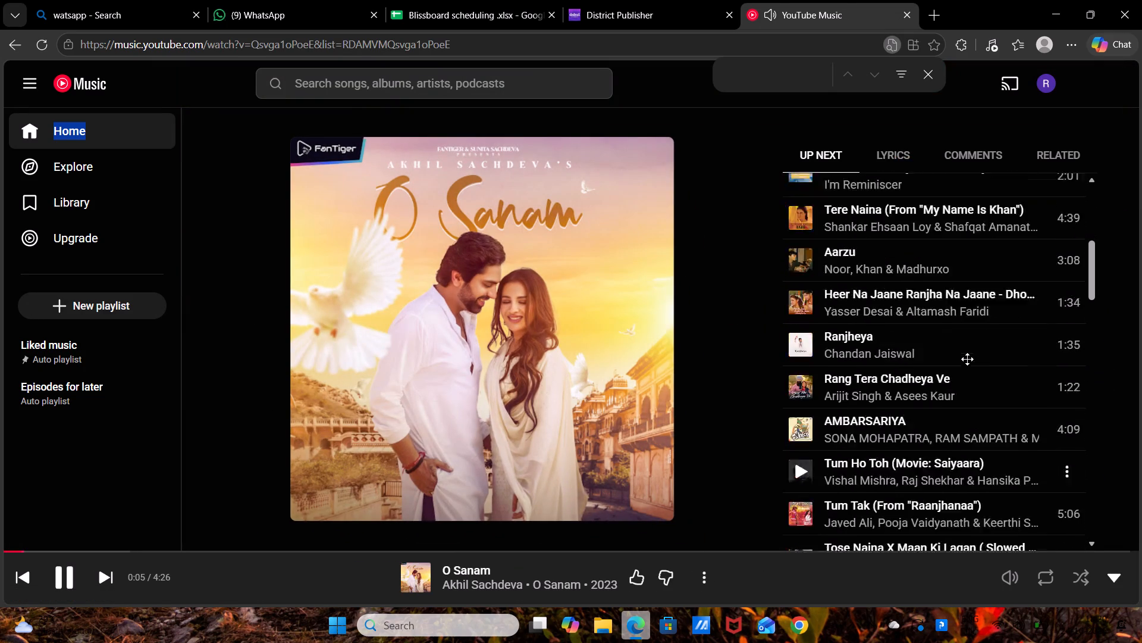
{"action": "scroll", "coordinate": [967, 359], "scroll_direction": "right", "scroll_amount": 1}
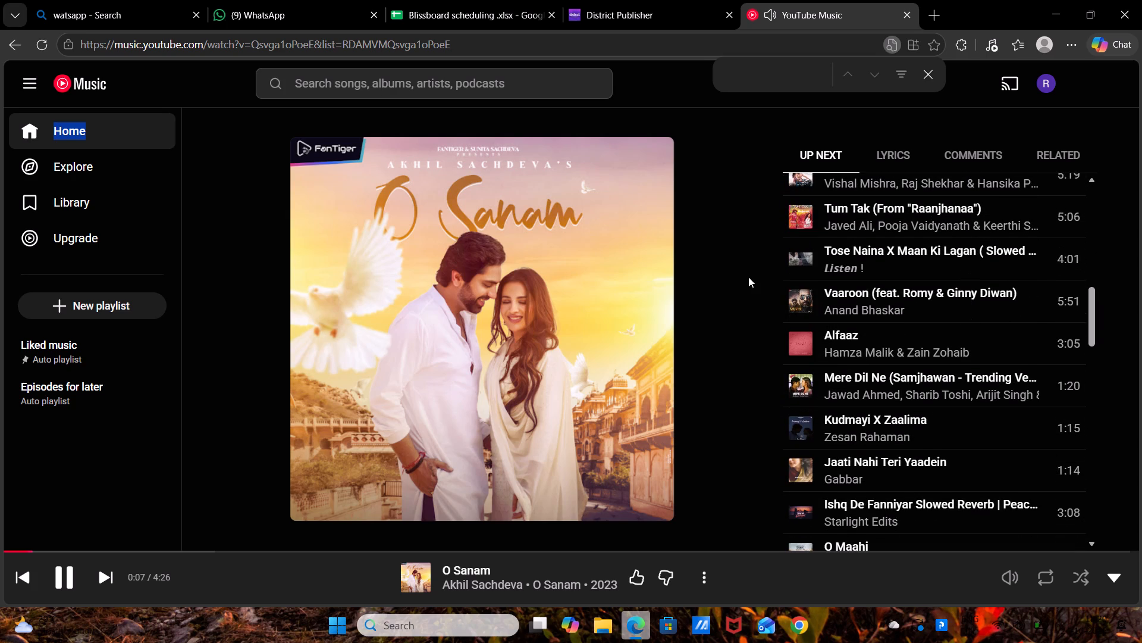
{"action": "left_click", "coordinate": [37, 139]}
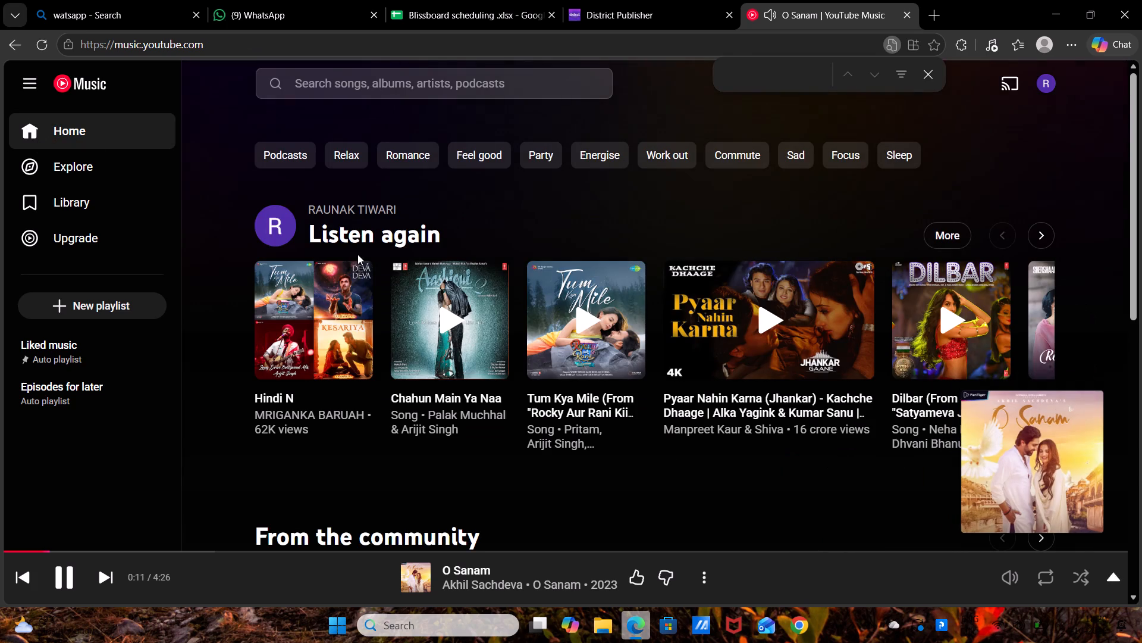
{"action": "scroll", "coordinate": [780, 304], "scroll_direction": "left", "scroll_amount": 3}
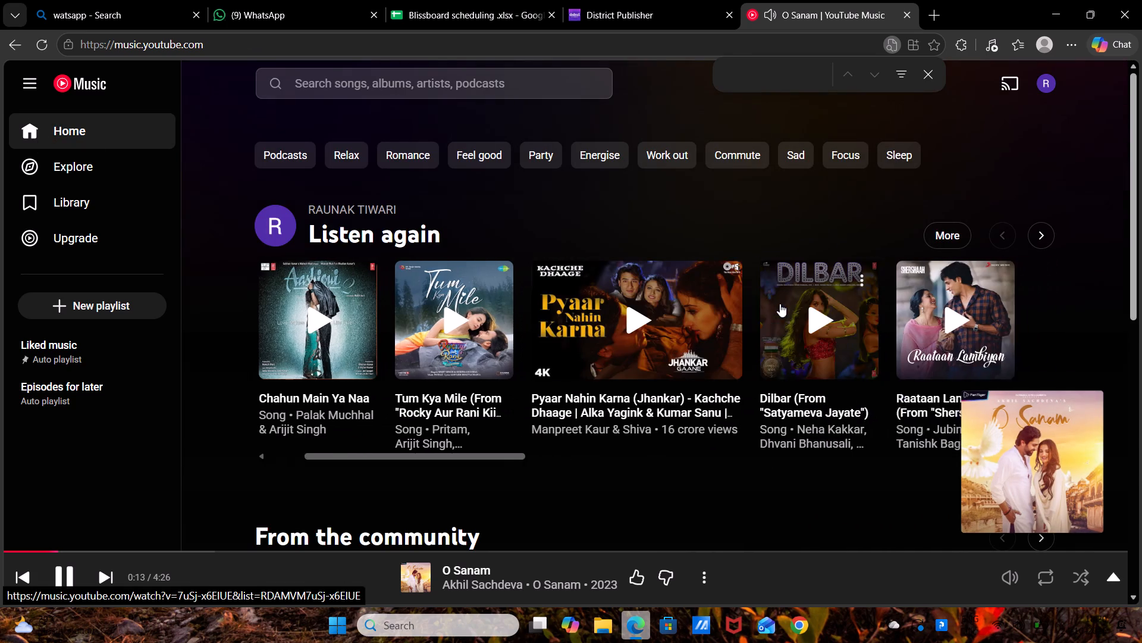
{"action": "scroll", "coordinate": [780, 304], "scroll_direction": "left", "scroll_amount": 4}
{"action": "scroll", "coordinate": [780, 304], "scroll_direction": "right", "scroll_amount": 4}
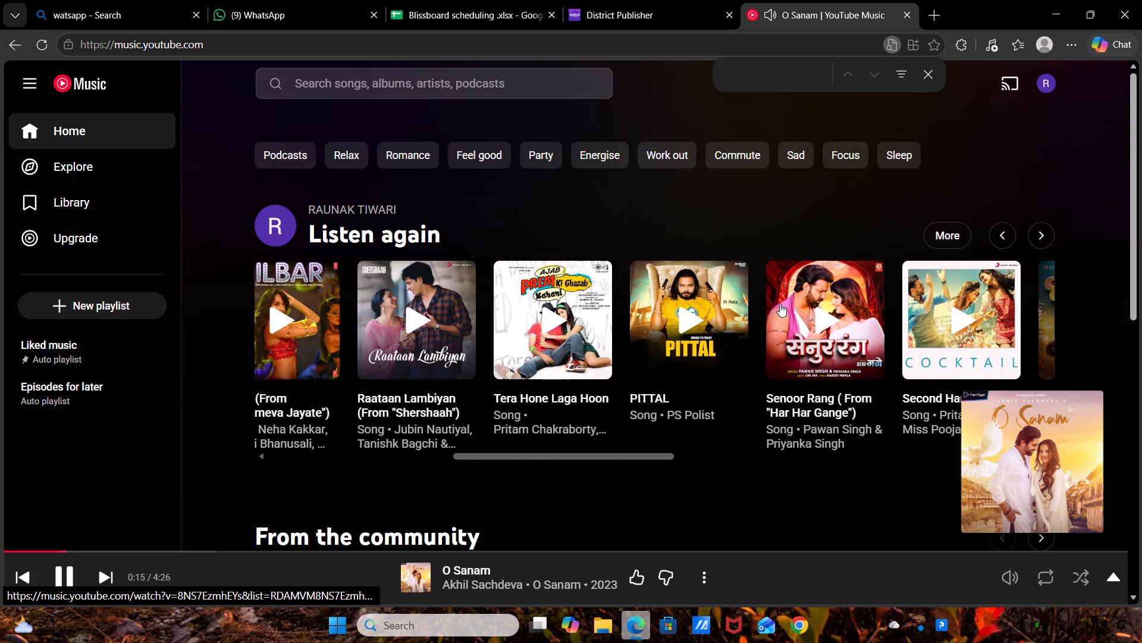
{"action": "scroll", "coordinate": [780, 304], "scroll_direction": "right", "scroll_amount": 4}
Back on District, start a weekly recurring show for The Clay Therapy on Saturdays and Sundays from Sat, 31 Oct to Mon, 30 Nov.
{"action": "left_click", "coordinate": [644, 0]}
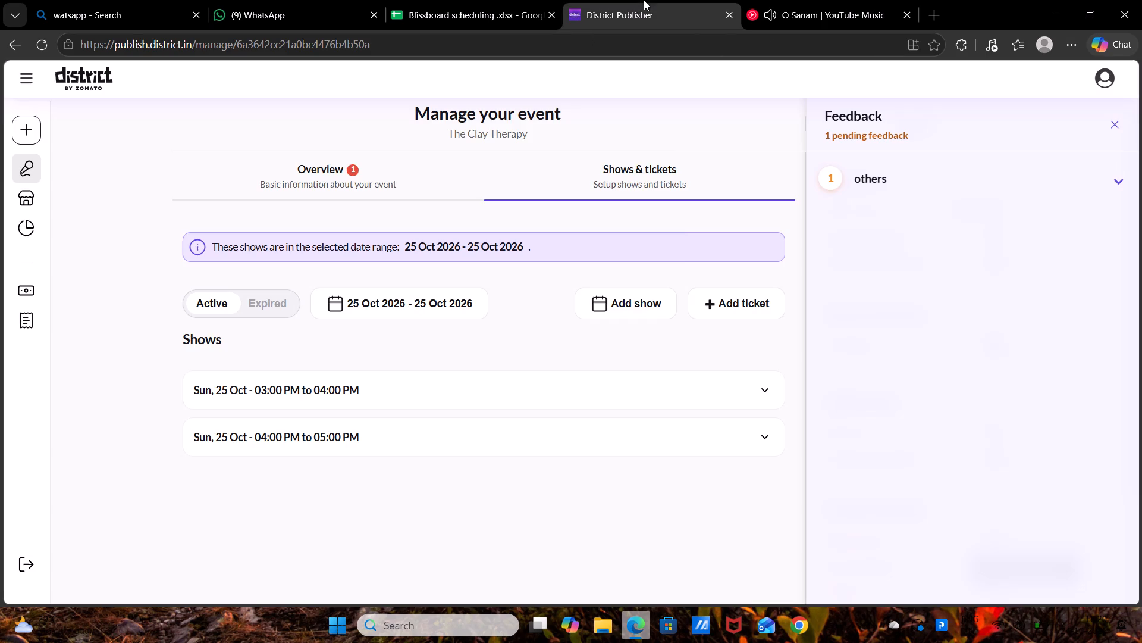
{"action": "left_click", "coordinate": [654, 297]}
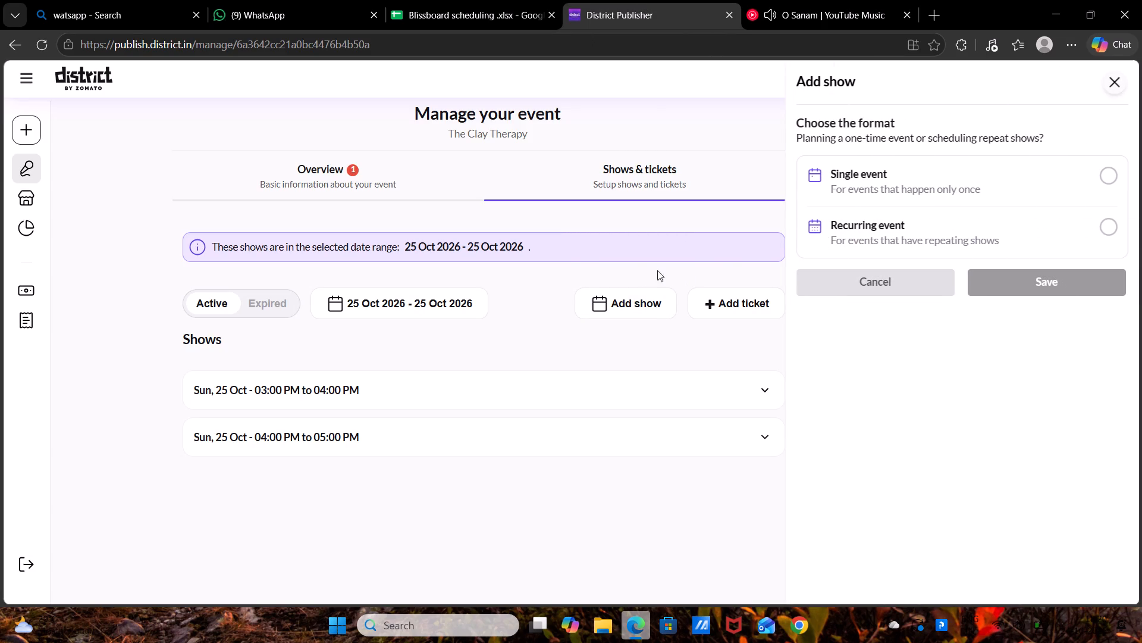
{"action": "left_click", "coordinate": [890, 221]}
{"action": "left_click", "coordinate": [1004, 363]}
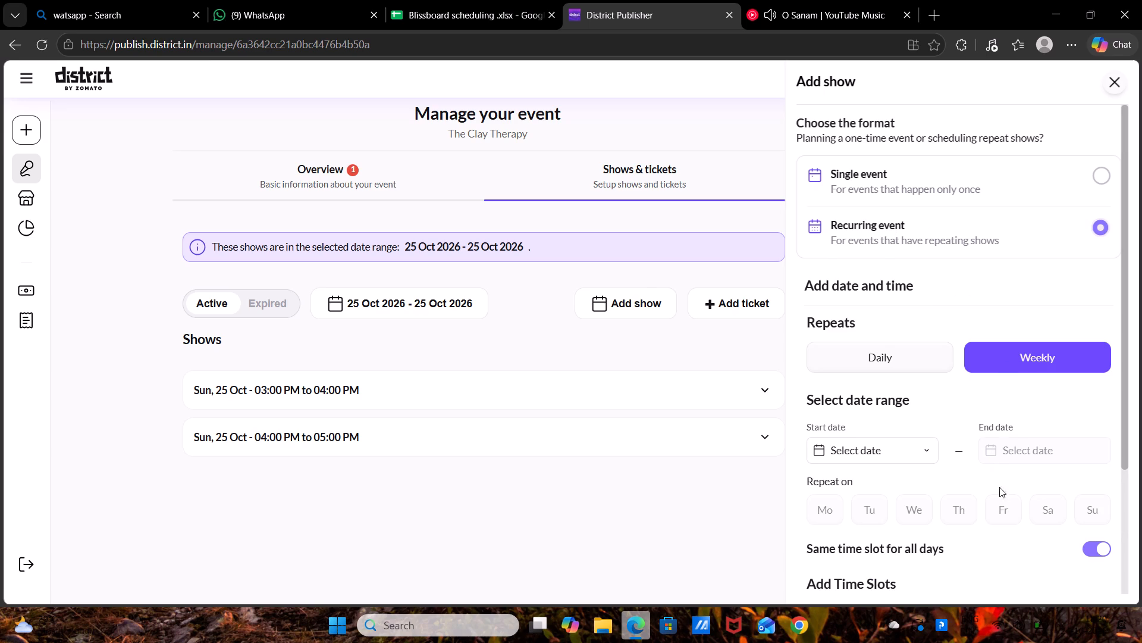
{"action": "left_click", "coordinate": [933, 455]}
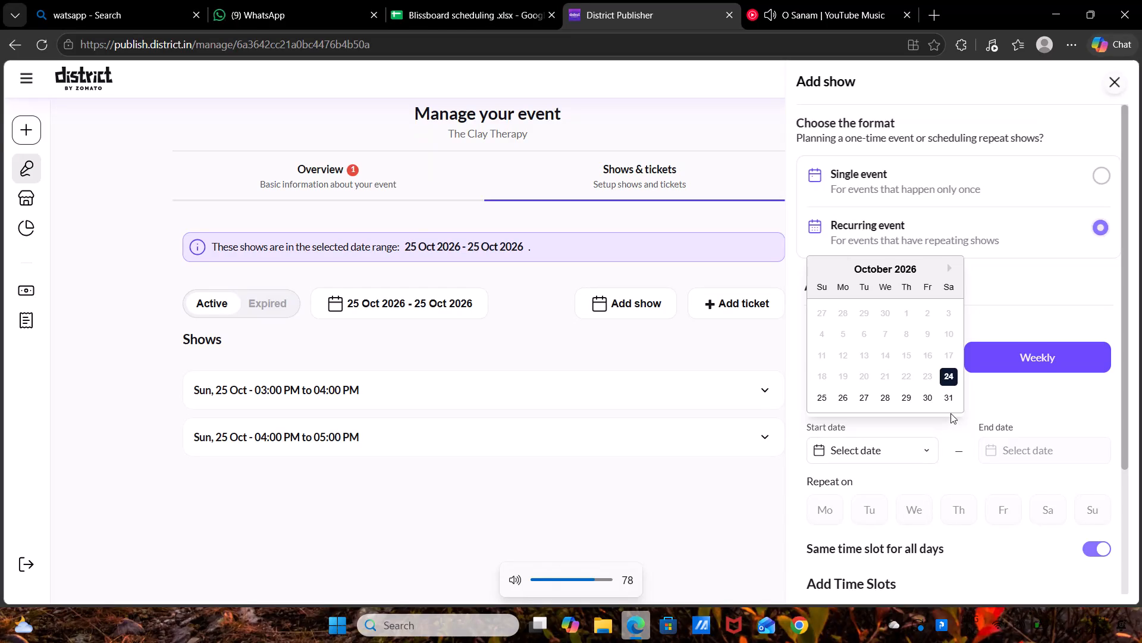
{"action": "left_click", "coordinate": [948, 405]}
{"action": "left_click", "coordinate": [990, 442]}
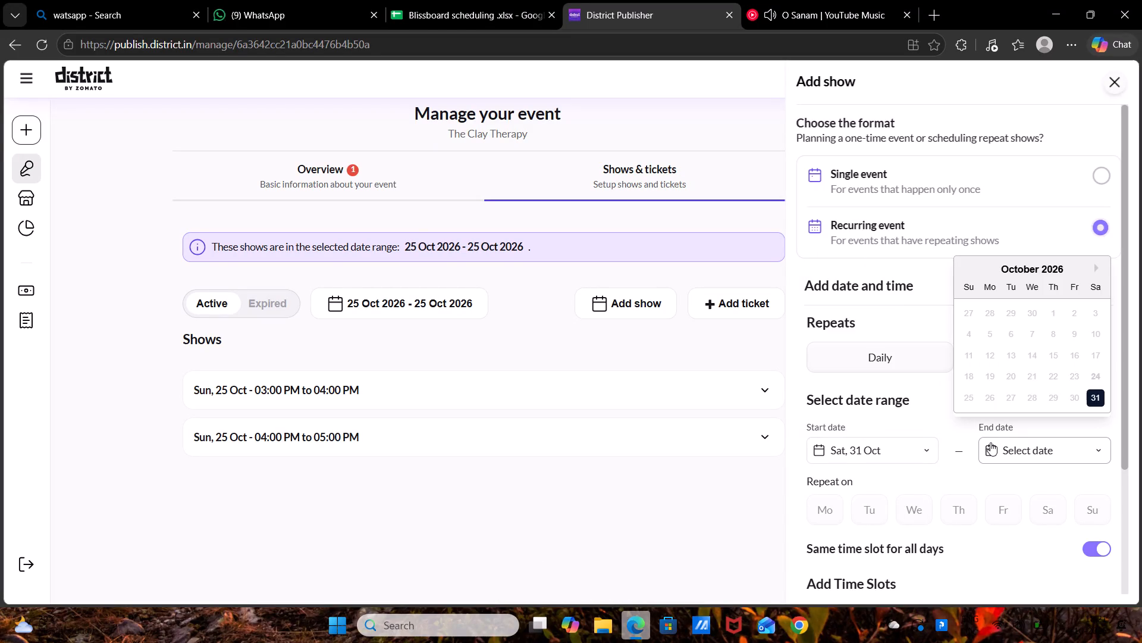
{"action": "left_click", "coordinate": [1095, 261]}
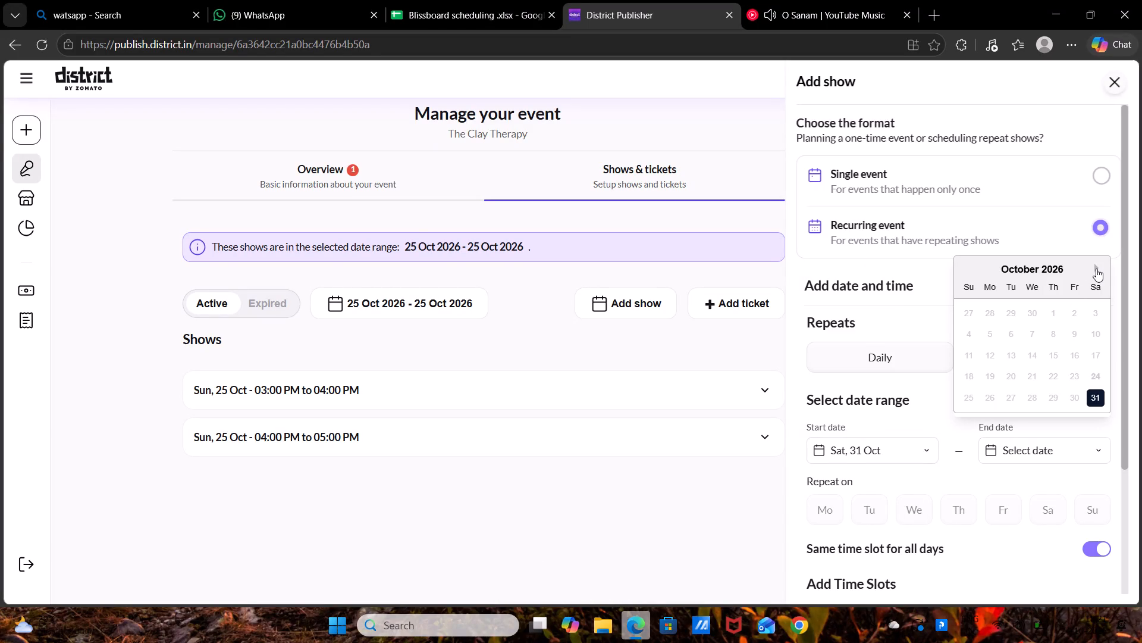
{"action": "left_click", "coordinate": [1096, 269]}
{"action": "left_click", "coordinate": [994, 397]}
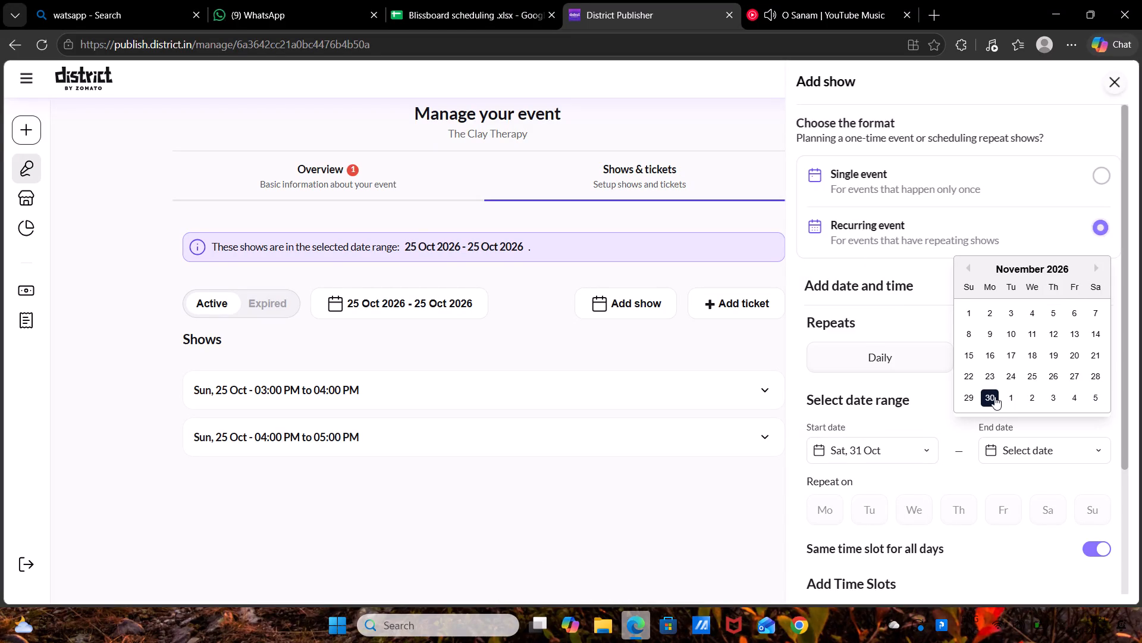
{"action": "left_click", "coordinate": [1040, 504]}
{"action": "left_click", "coordinate": [1094, 510]}
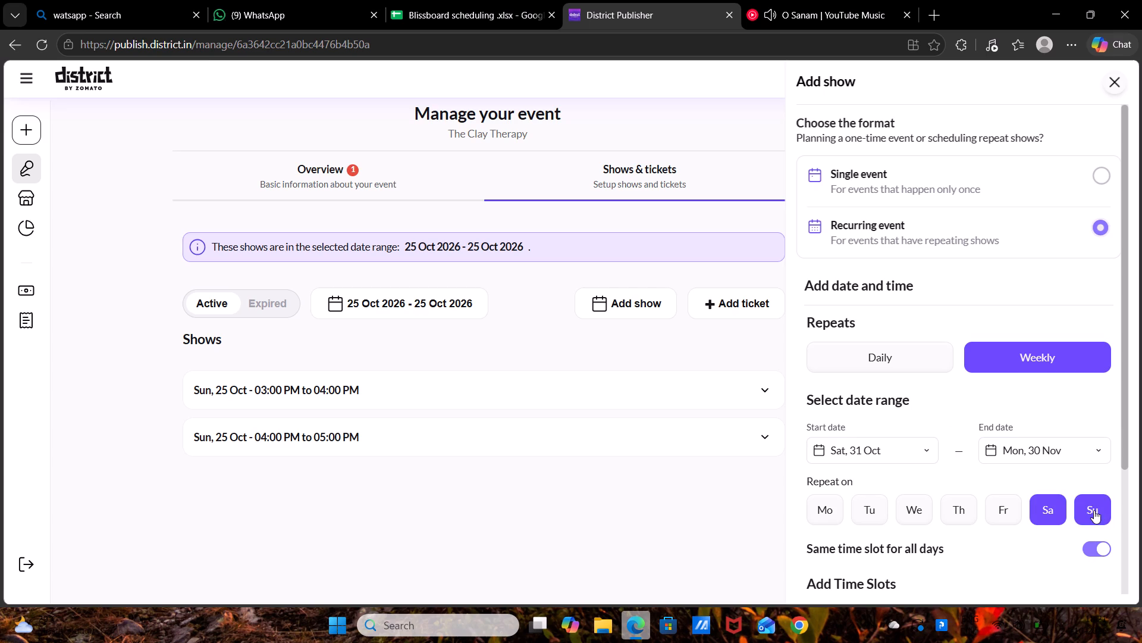
Set the first time slot to run from 03:00 PM to 04:00 PM.
{"action": "scroll", "coordinate": [1094, 510], "scroll_direction": "down", "scroll_amount": 4}
{"action": "left_click", "coordinate": [895, 457]}
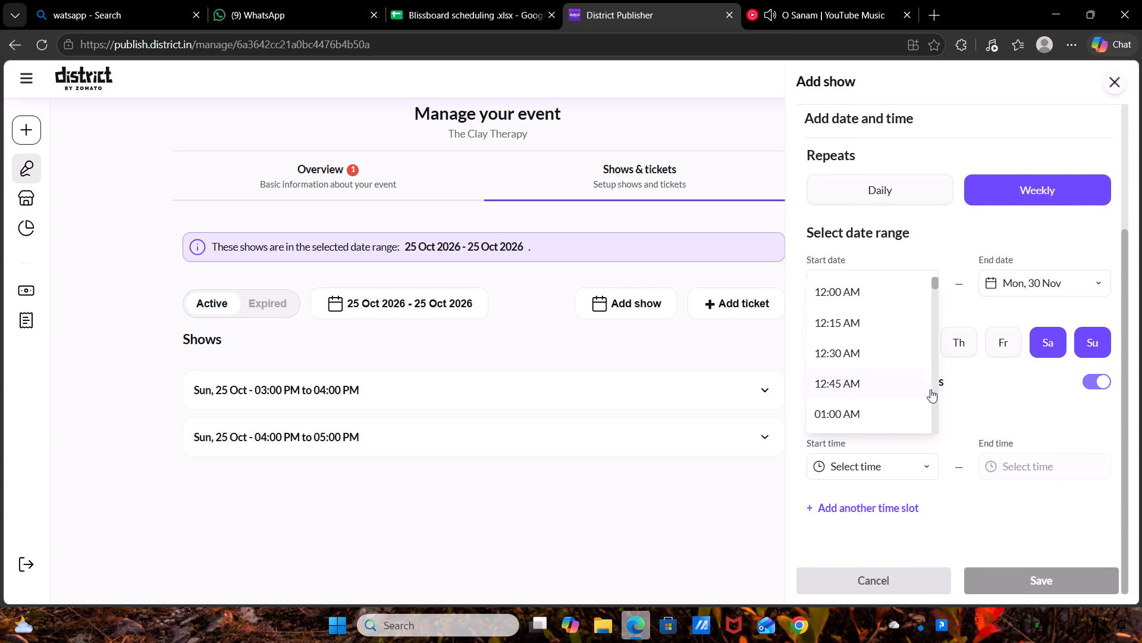
{"action": "left_click", "coordinate": [936, 377]}
{"action": "left_click_drag", "start_coordinate": [936, 377], "coordinate": [874, 338]}
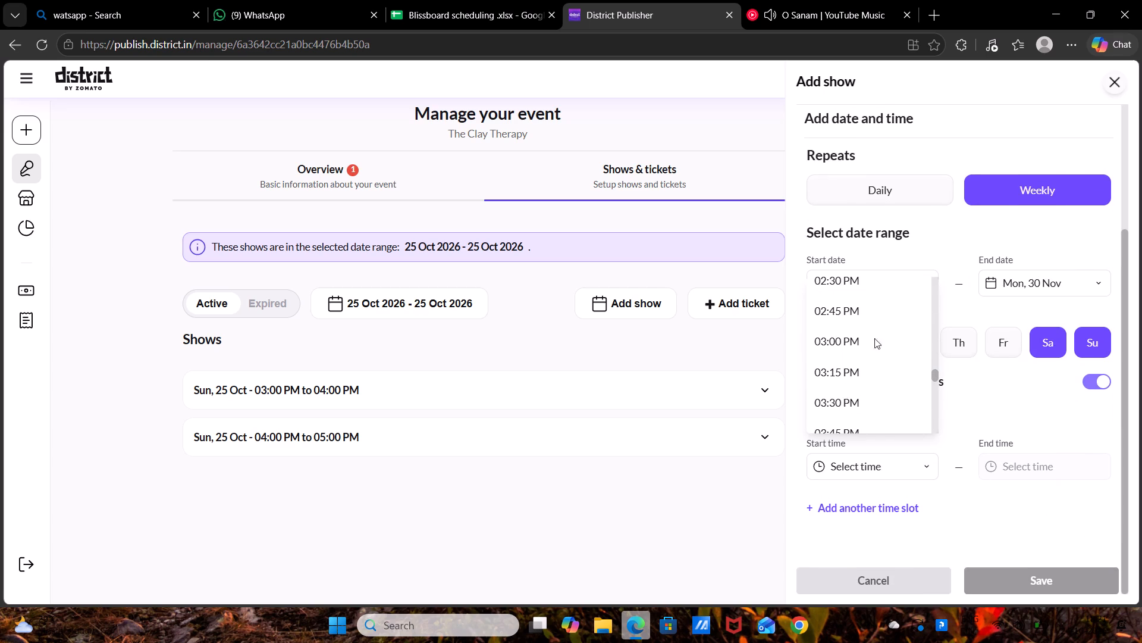
{"action": "left_click_drag", "start_coordinate": [874, 338], "coordinate": [859, 330]}
{"action": "left_click", "coordinate": [860, 333]}
{"action": "left_click", "coordinate": [1034, 477]}
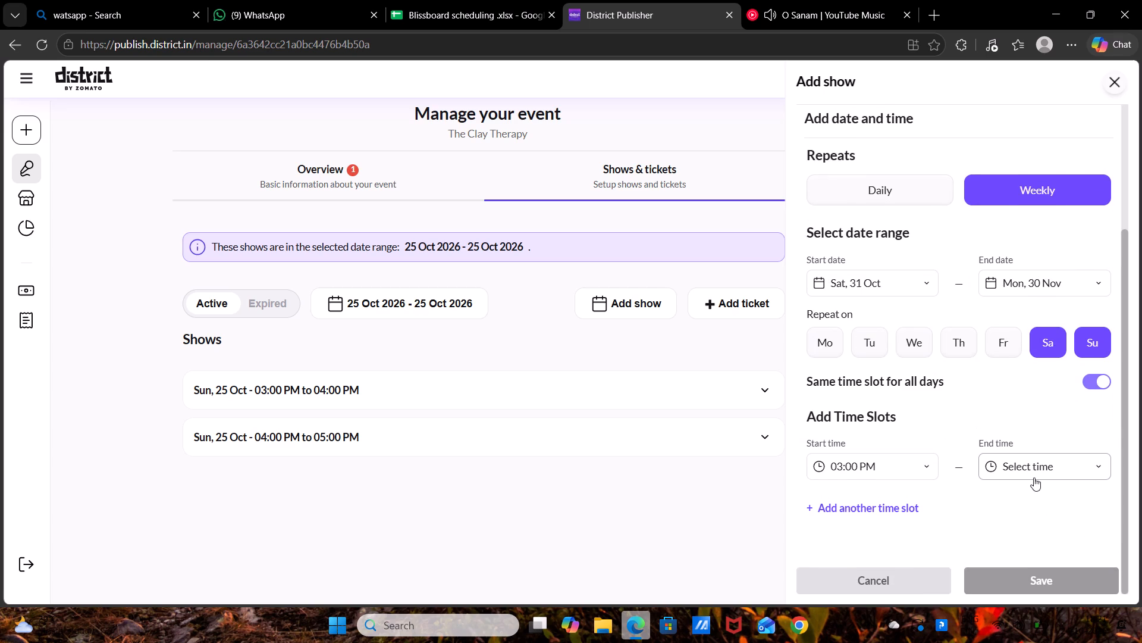
{"action": "left_click", "coordinate": [1014, 386]}
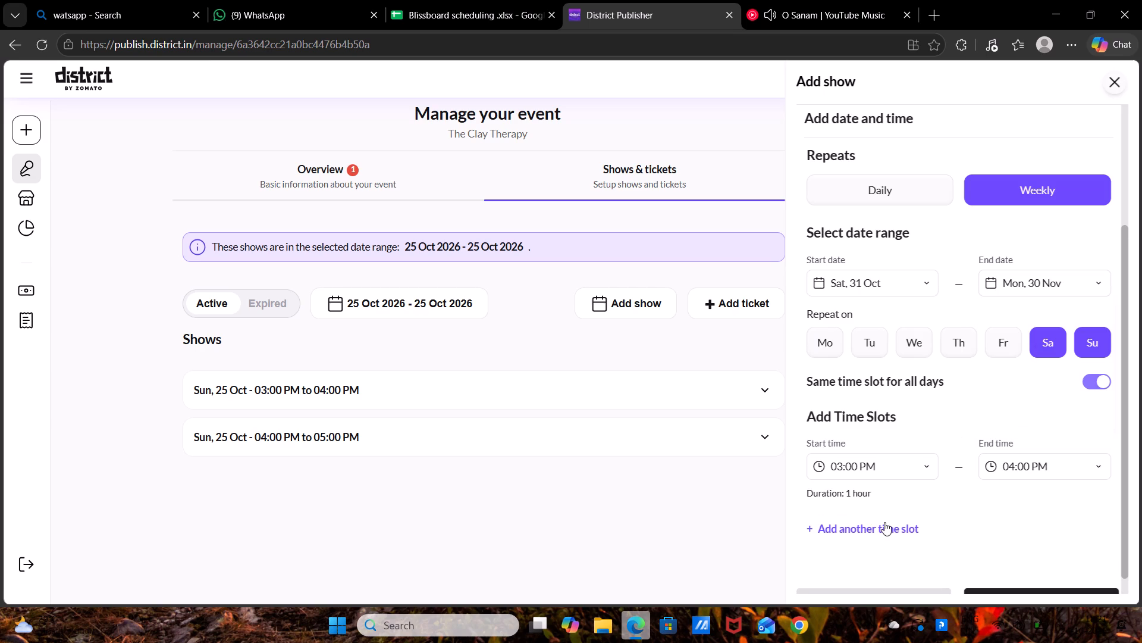
Add a second time slot from 04:00 PM to 05:00 PM to the weekly show.
{"action": "left_click", "coordinate": [884, 522]}
{"action": "left_click", "coordinate": [892, 541]}
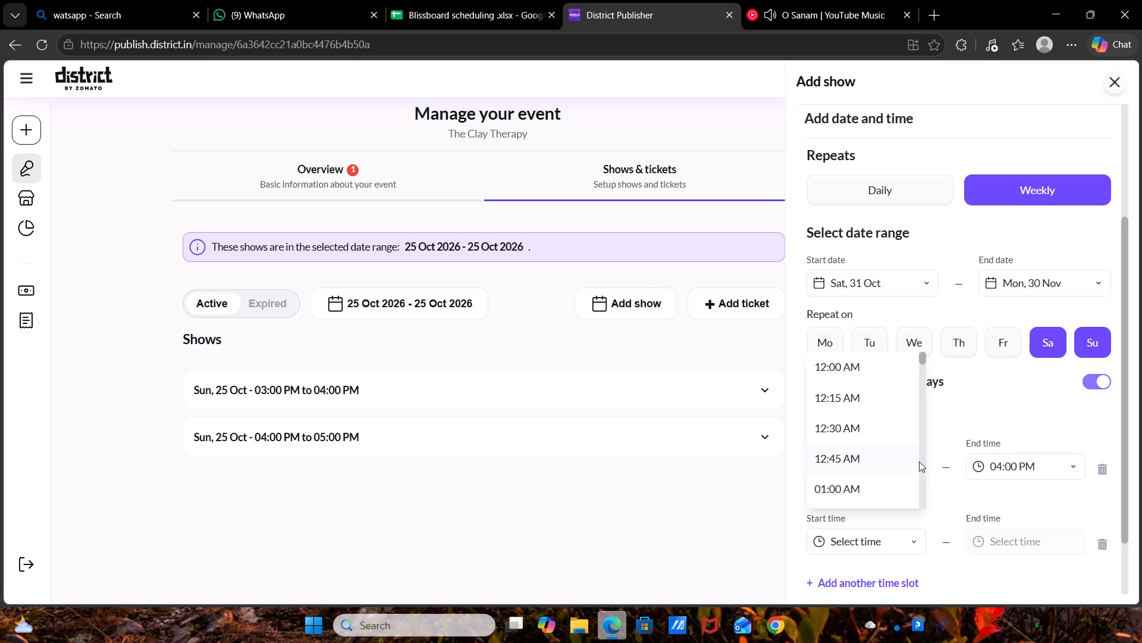
{"action": "left_click", "coordinate": [920, 457]}
{"action": "left_click_drag", "start_coordinate": [920, 457], "coordinate": [851, 419]}
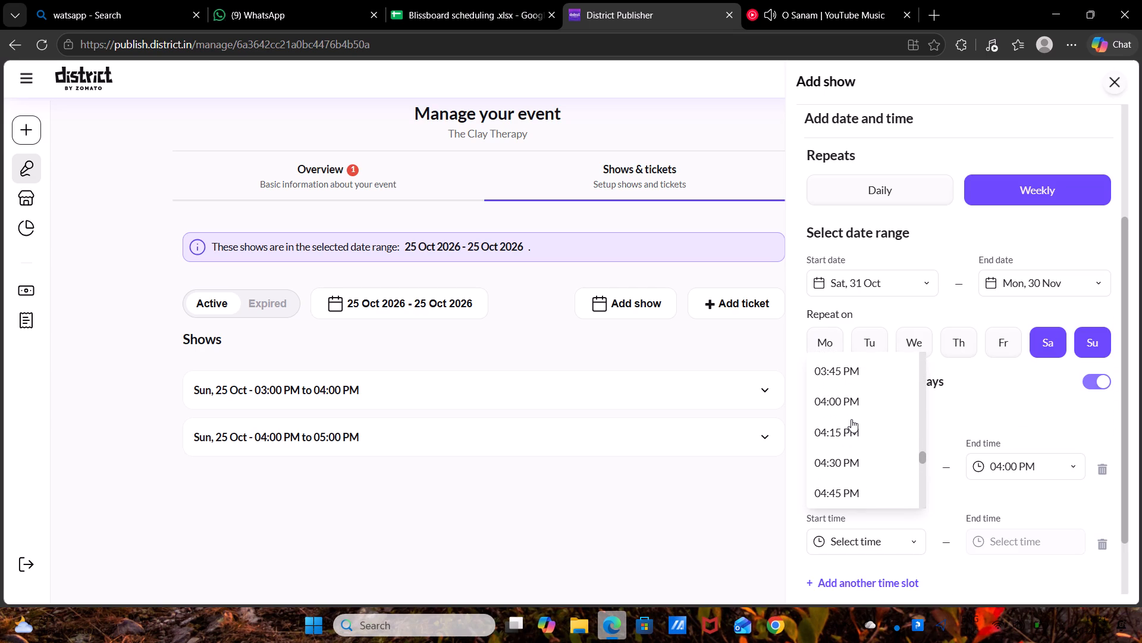
{"action": "left_click", "coordinate": [865, 405]}
{"action": "left_click", "coordinate": [1015, 554]}
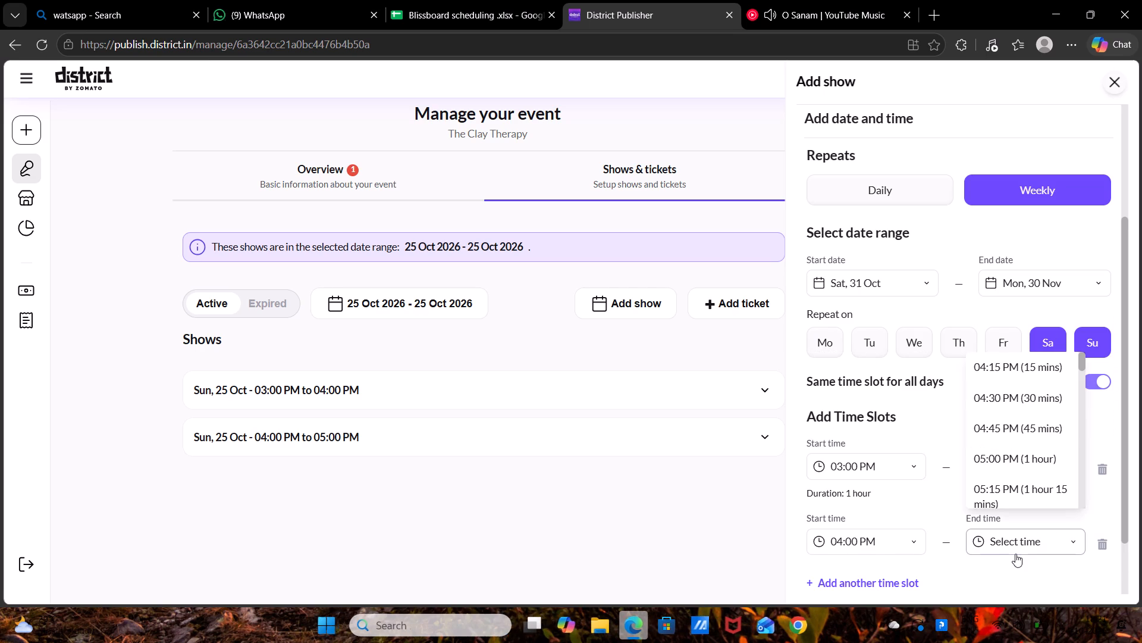
{"action": "left_click", "coordinate": [1008, 448]}
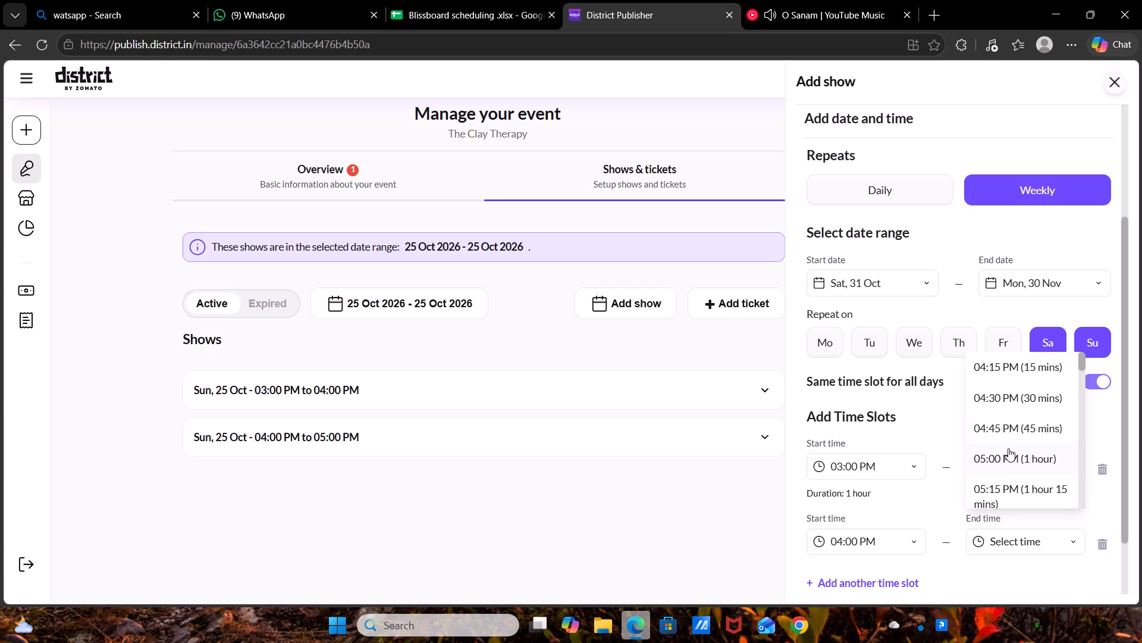
Save the recurring weekend shows for The Clay Therapy and confirm their creation.
{"action": "scroll", "coordinate": [1008, 448], "scroll_direction": "down", "scroll_amount": 4}
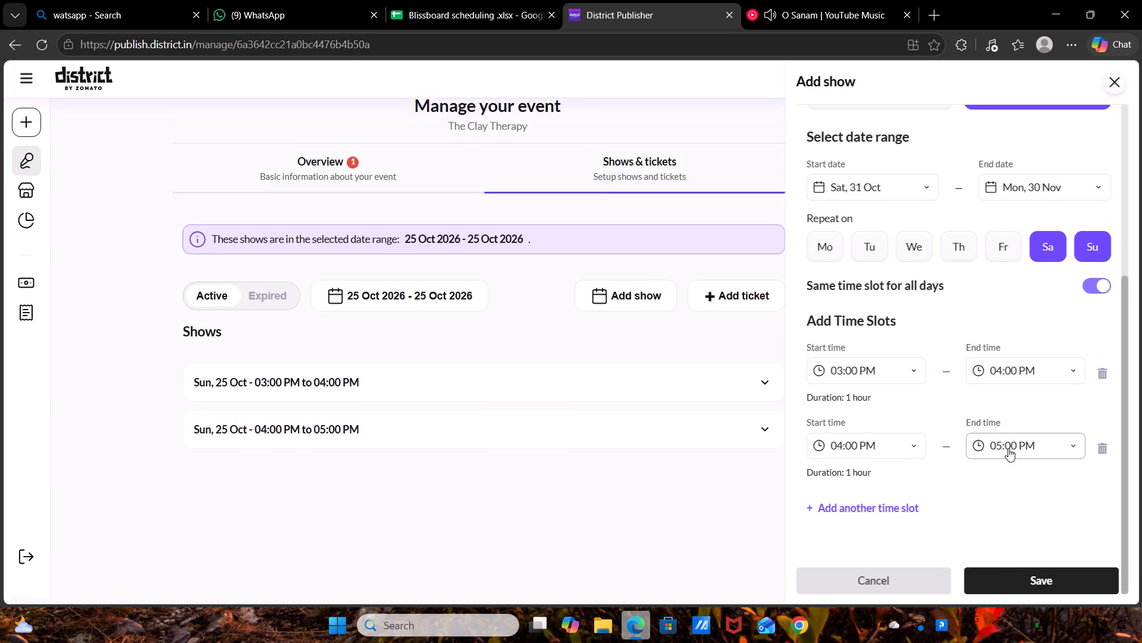
{"action": "scroll", "coordinate": [1008, 448], "scroll_direction": "down", "scroll_amount": 1}
{"action": "left_click", "coordinate": [1032, 584]}
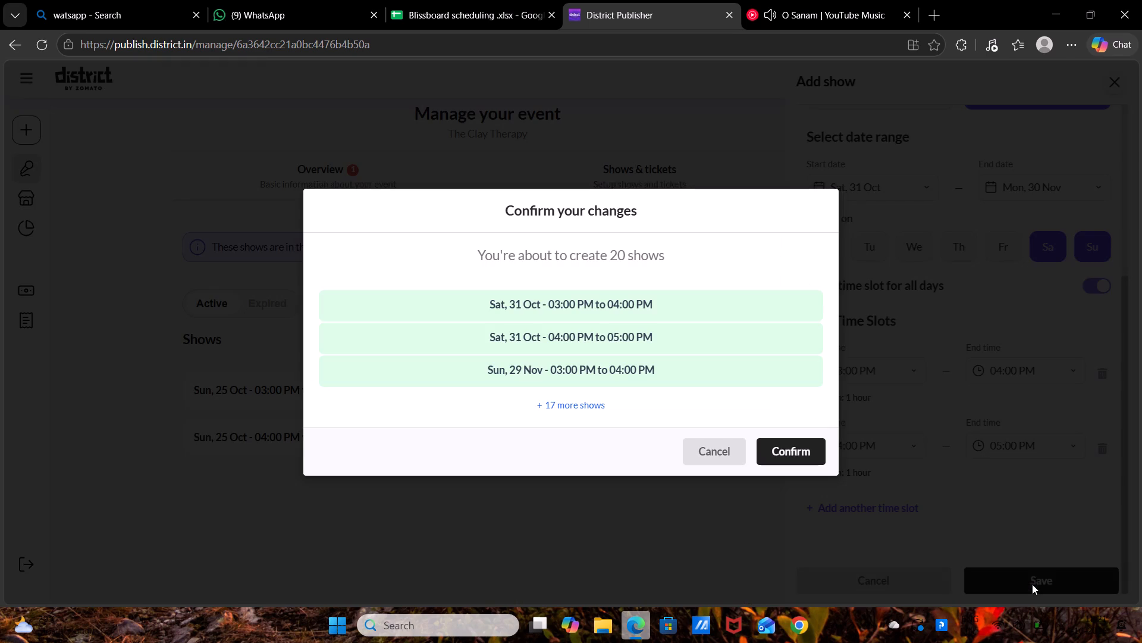
{"action": "left_click", "coordinate": [808, 454]}
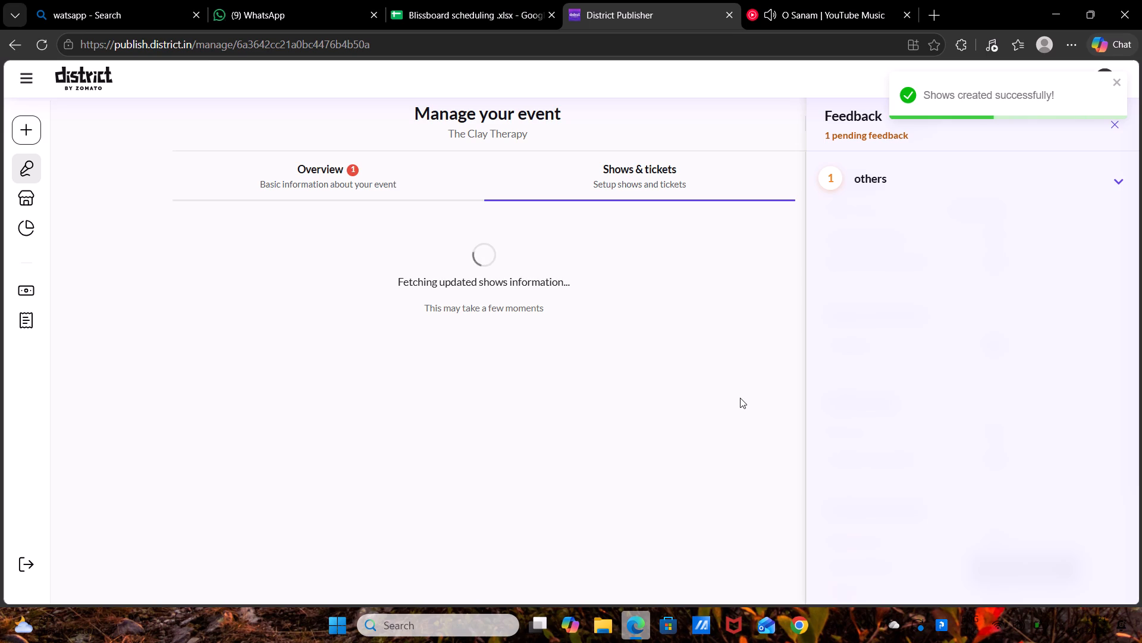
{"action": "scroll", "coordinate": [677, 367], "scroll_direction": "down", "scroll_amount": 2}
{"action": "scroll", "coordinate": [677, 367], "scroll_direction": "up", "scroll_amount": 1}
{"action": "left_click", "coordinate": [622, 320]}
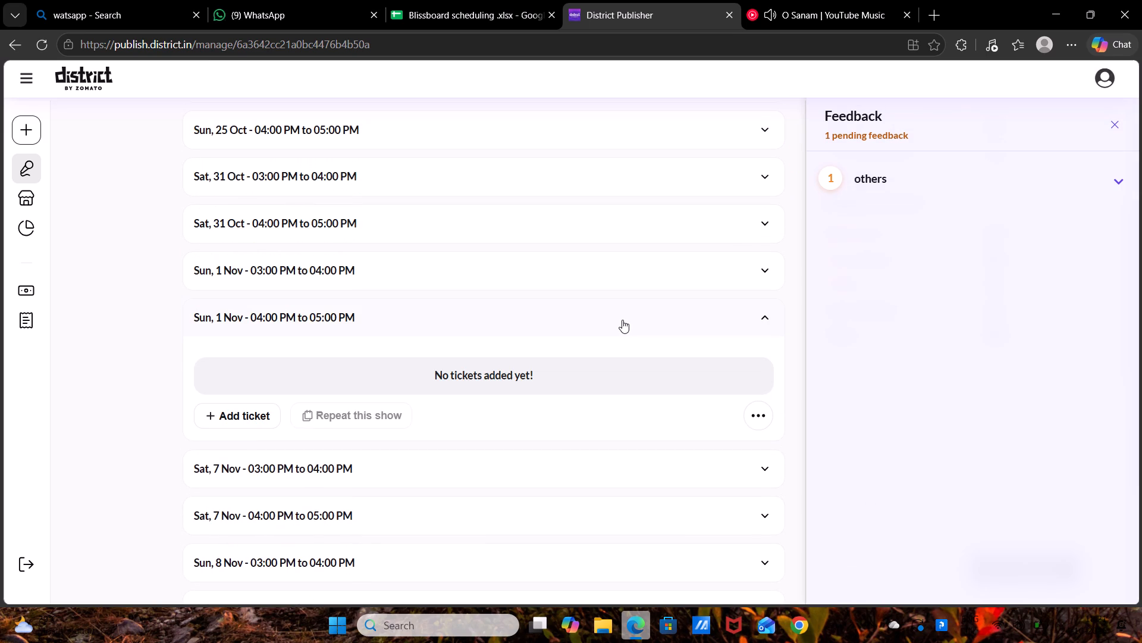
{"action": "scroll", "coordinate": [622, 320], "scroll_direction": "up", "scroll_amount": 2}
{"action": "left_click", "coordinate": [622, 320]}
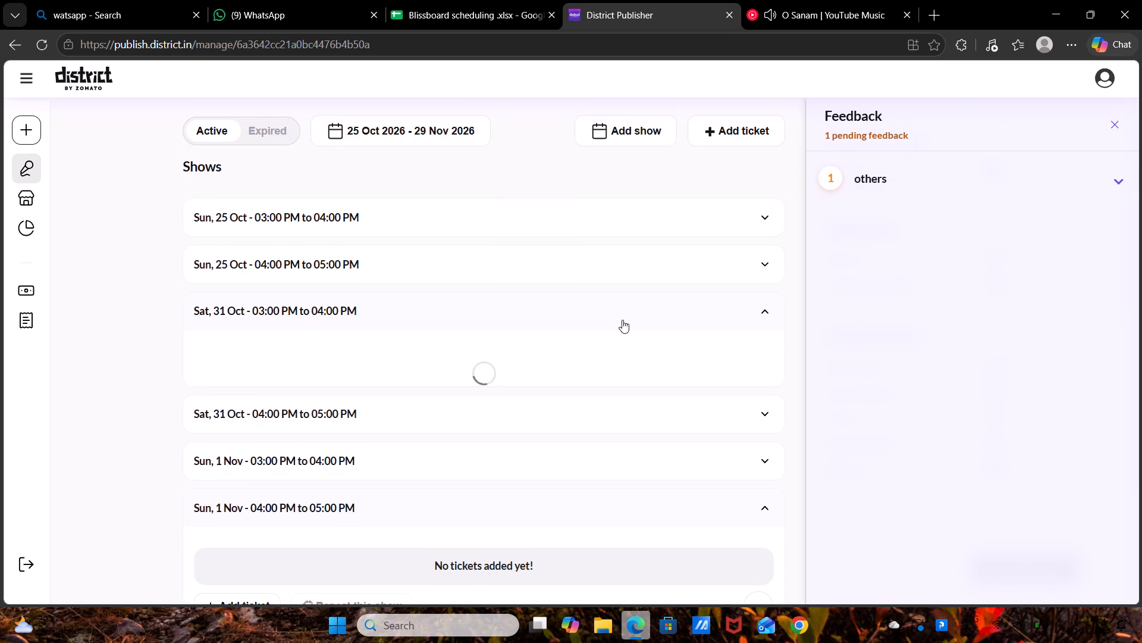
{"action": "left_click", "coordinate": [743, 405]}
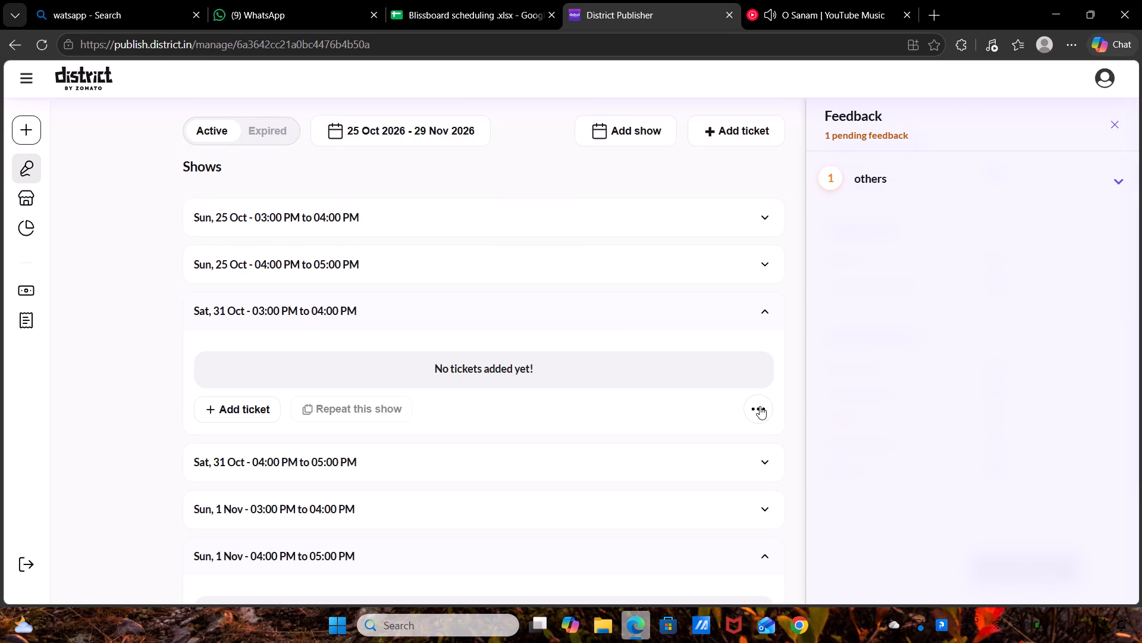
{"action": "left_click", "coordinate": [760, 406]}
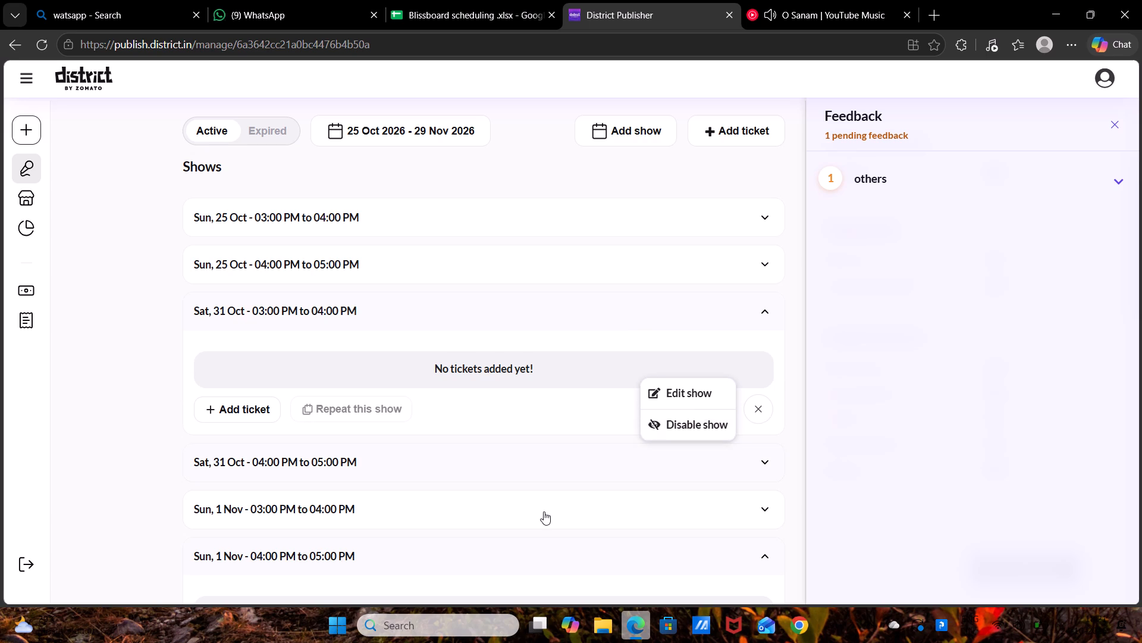
Disable only the Sun, 8 Nov show from 03:00 PM to 04:00 PM.
{"action": "scroll", "coordinate": [544, 511], "scroll_direction": "down", "scroll_amount": 3}
{"action": "scroll", "coordinate": [544, 511], "scroll_direction": "up", "scroll_amount": 1}
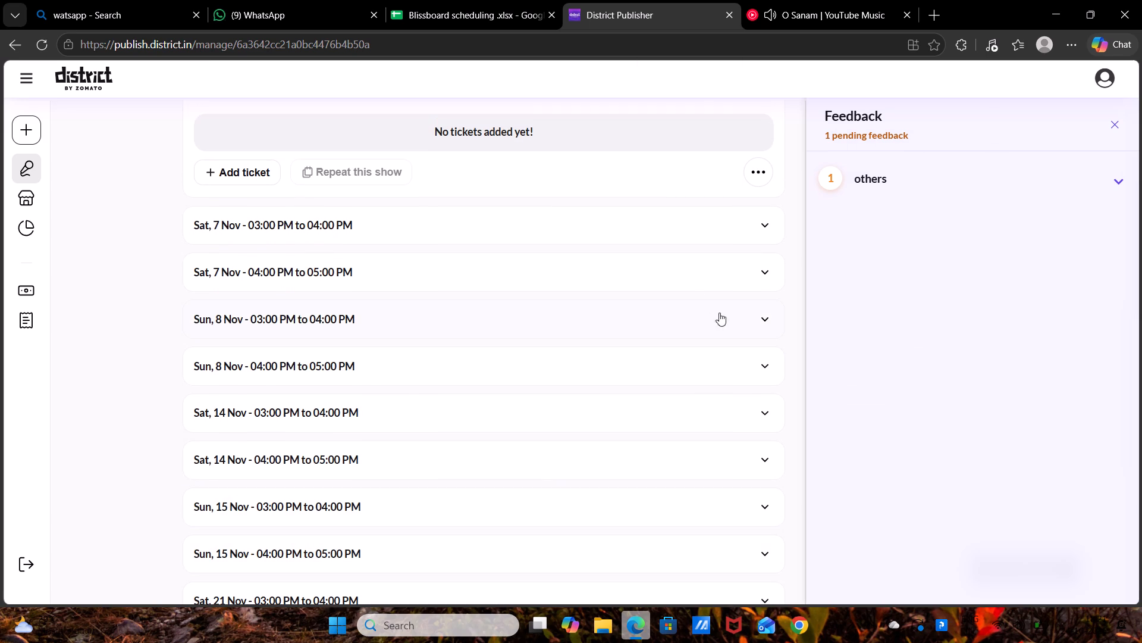
{"action": "left_click", "coordinate": [726, 323]}
{"action": "left_click", "coordinate": [768, 427]}
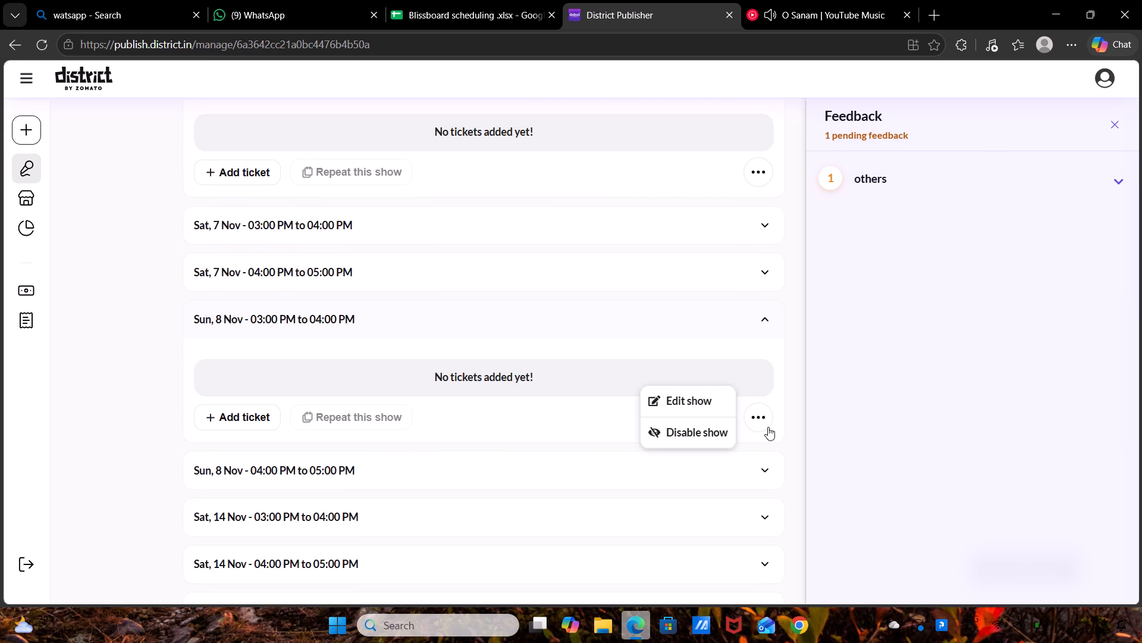
{"action": "left_click", "coordinate": [697, 430]}
{"action": "left_click", "coordinate": [763, 523]}
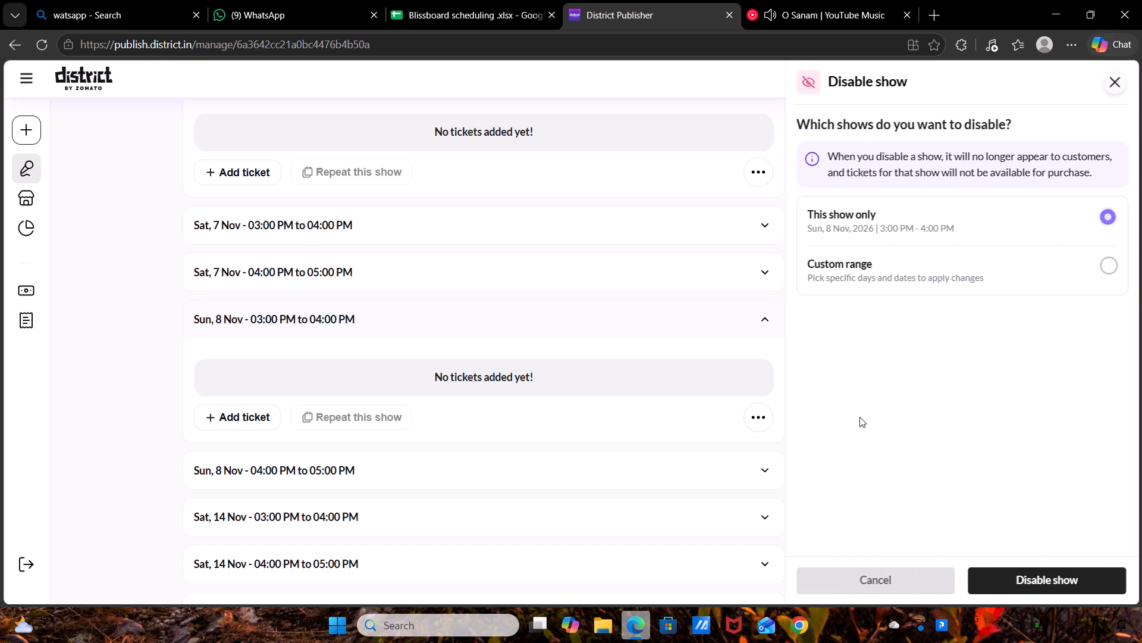
{"action": "left_click", "coordinate": [1015, 585]}
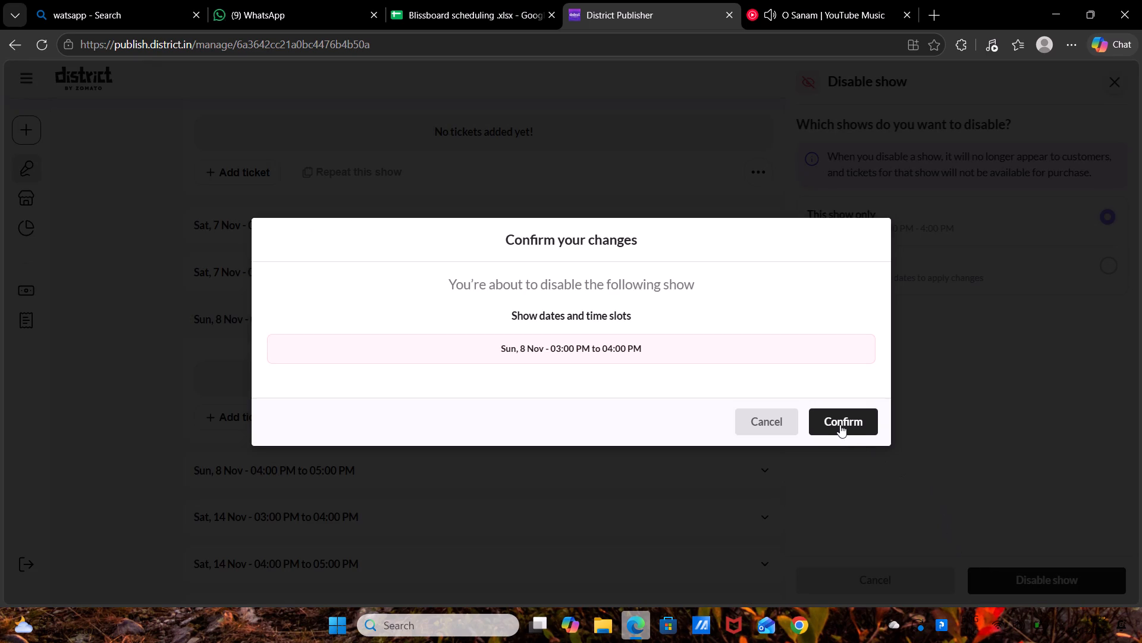
{"action": "left_click", "coordinate": [840, 424]}
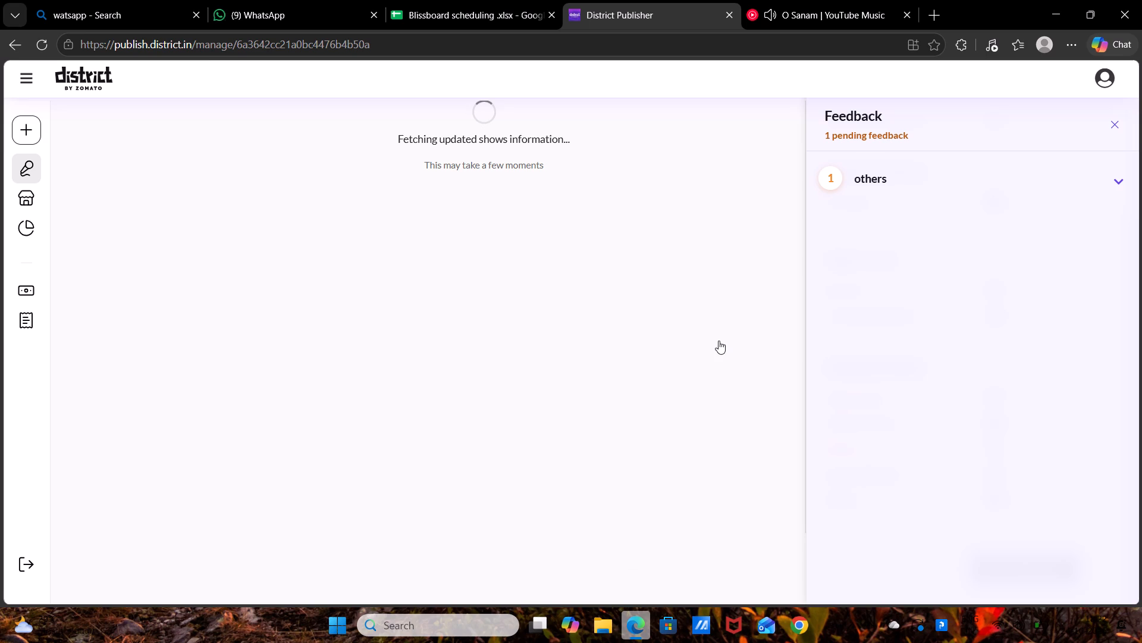
Disable only the Sun, 8 Nov show from 04:00 PM to 05:00 PM.
{"action": "left_click", "coordinate": [757, 156]}
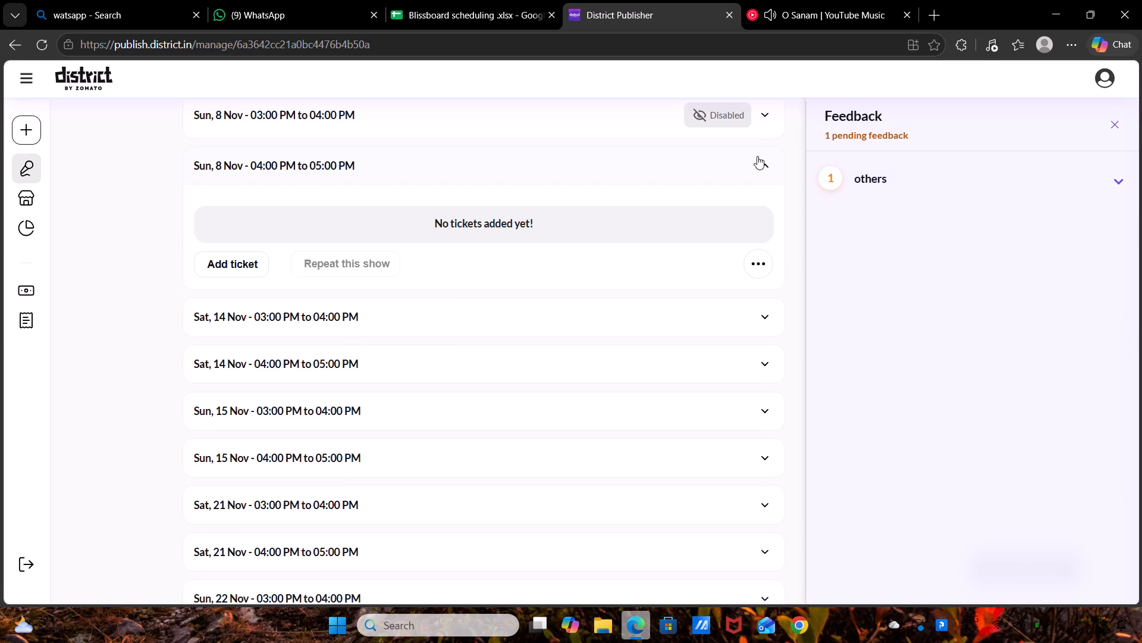
{"action": "left_click", "coordinate": [767, 261]}
{"action": "left_click", "coordinate": [713, 276]}
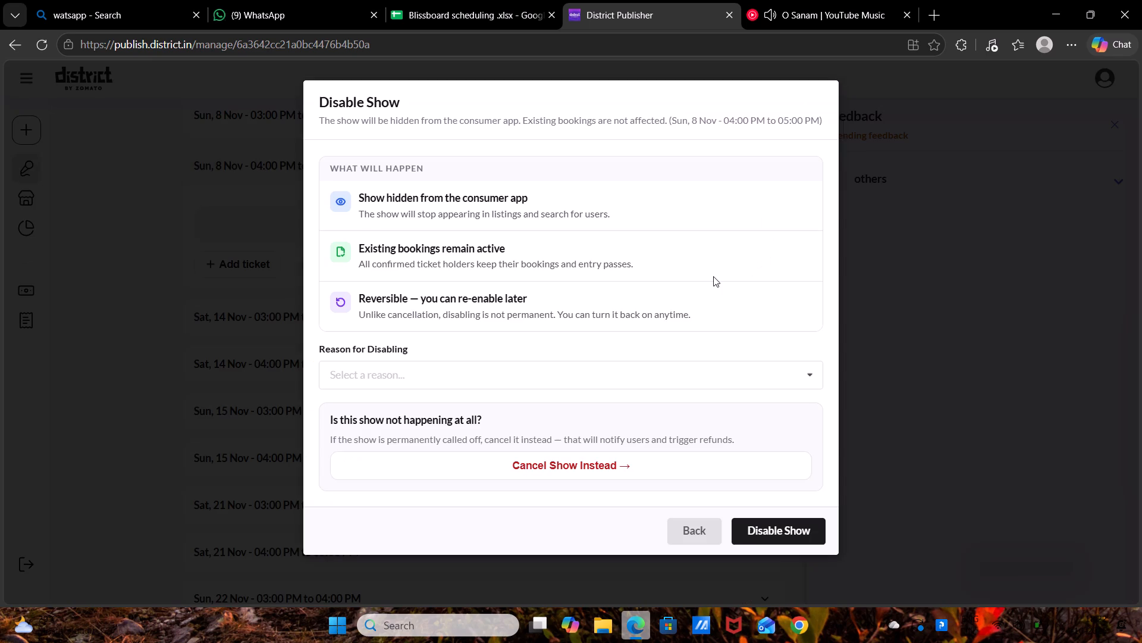
{"action": "left_click", "coordinate": [758, 527]}
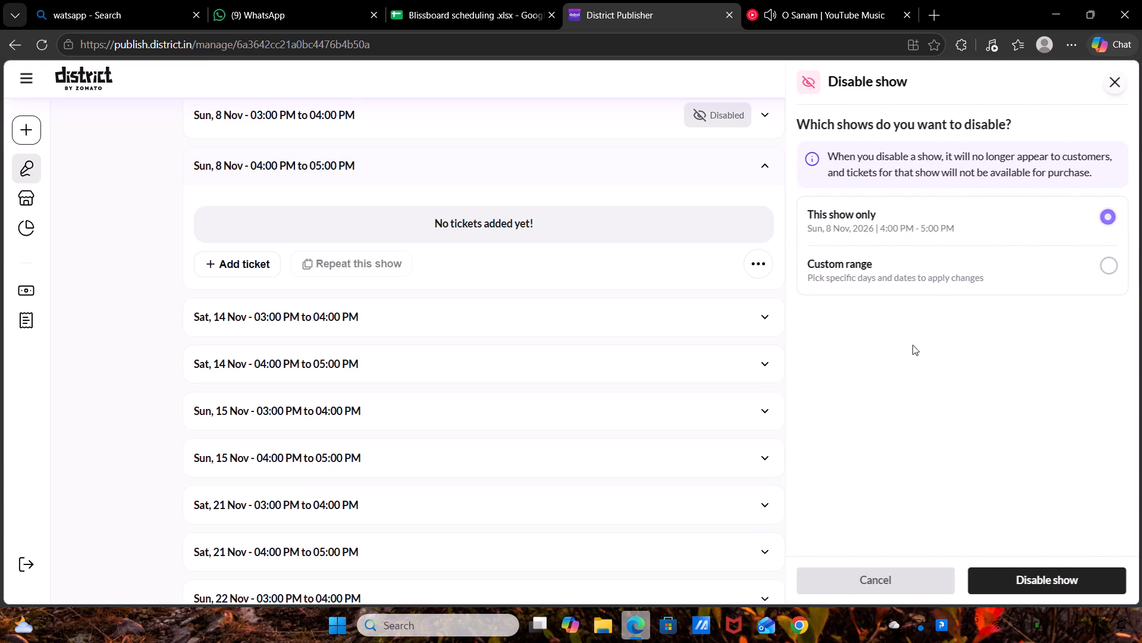
{"action": "left_click", "coordinate": [975, 278]}
{"action": "left_click", "coordinate": [1014, 451]}
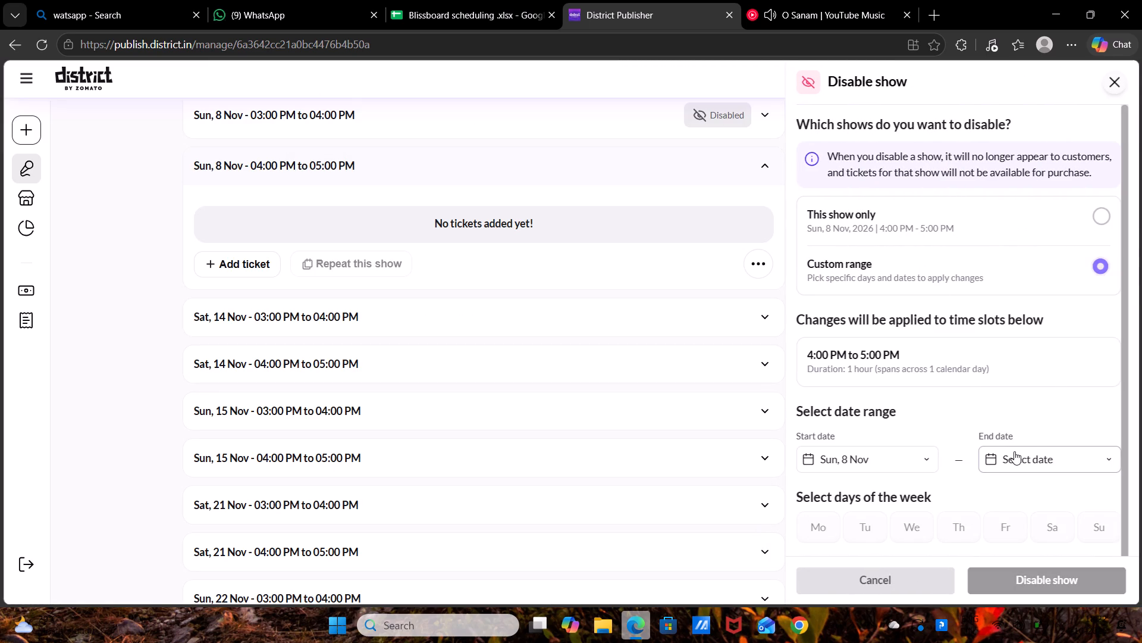
{"action": "left_click", "coordinate": [978, 408]}
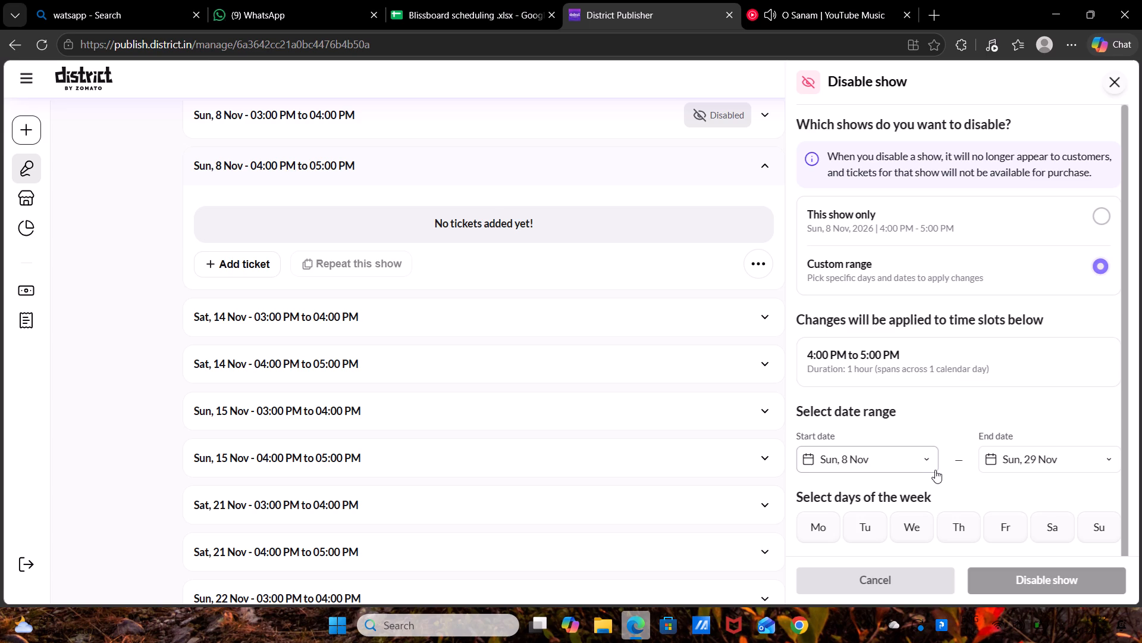
{"action": "left_click", "coordinate": [1066, 205]}
{"action": "double_click", "coordinate": [1049, 237]}
{"action": "left_click", "coordinate": [1047, 448]}
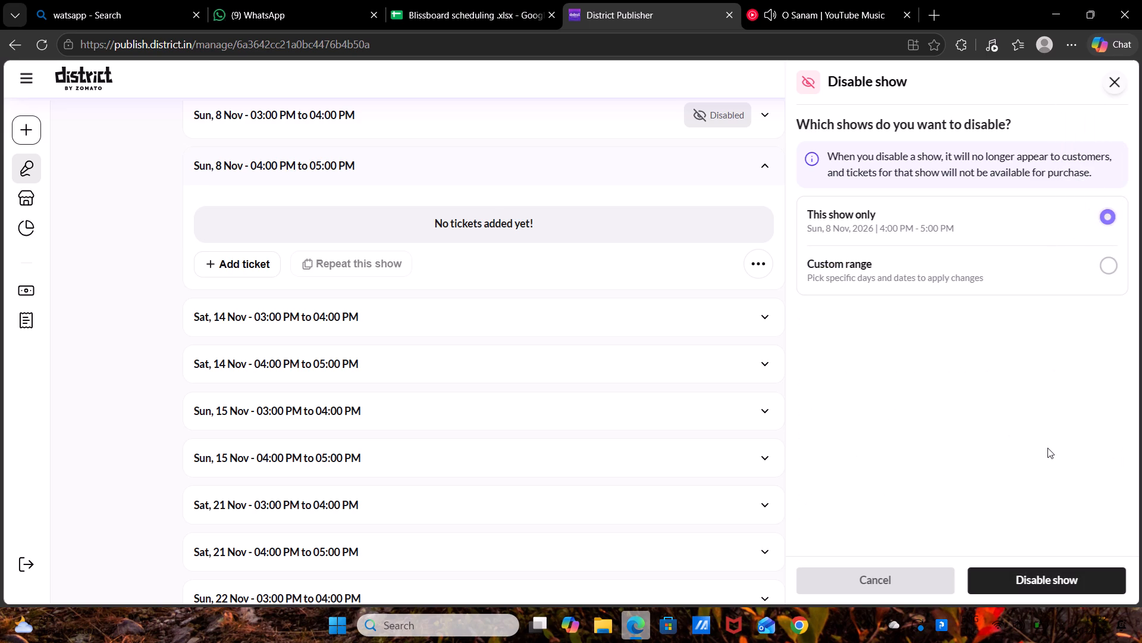
{"action": "left_click", "coordinate": [1061, 574]}
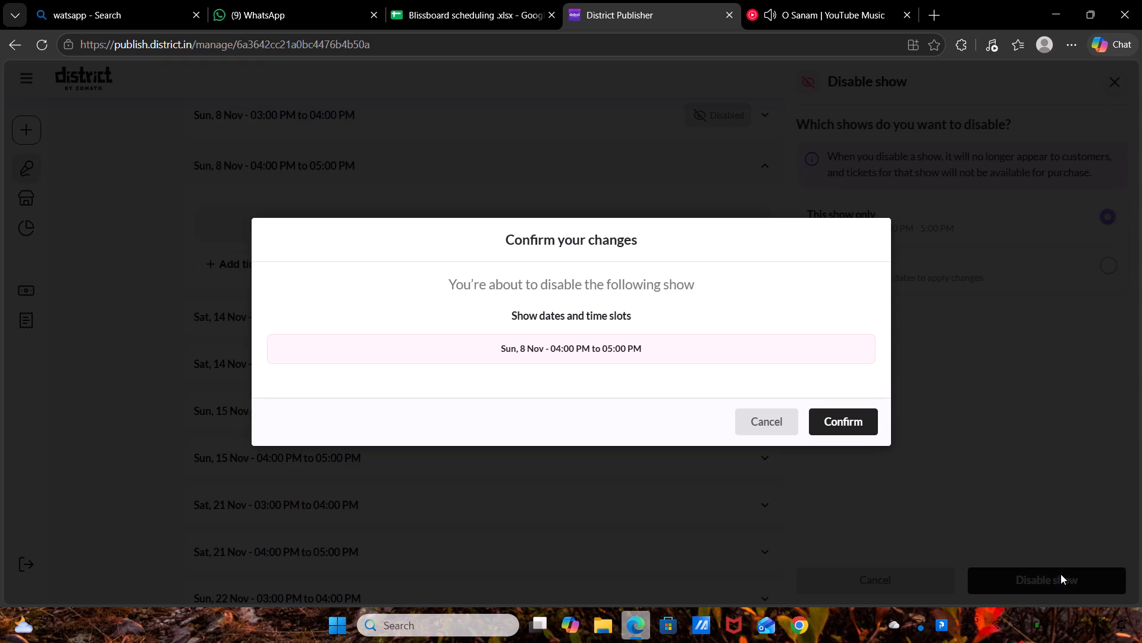
{"action": "left_click", "coordinate": [859, 429]}
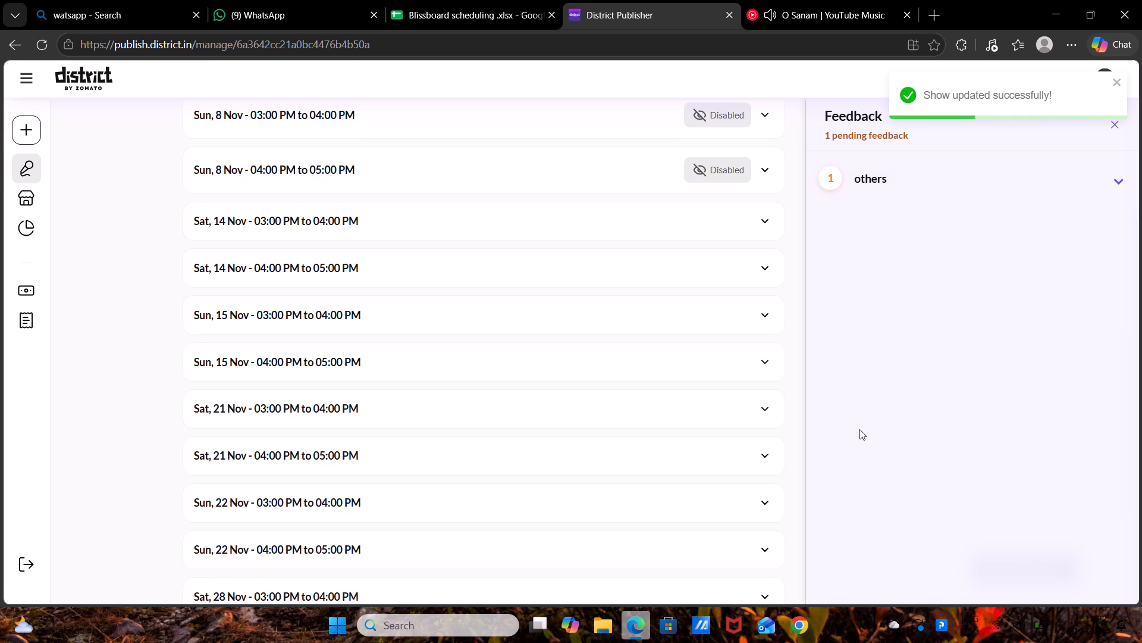
Start a custom ticket for the Sat, 31 Oct 03:00 PM show using the saved Entry pass details, priced 499 with quantity 10.
{"action": "scroll", "coordinate": [713, 324], "scroll_direction": "up", "scroll_amount": 5}
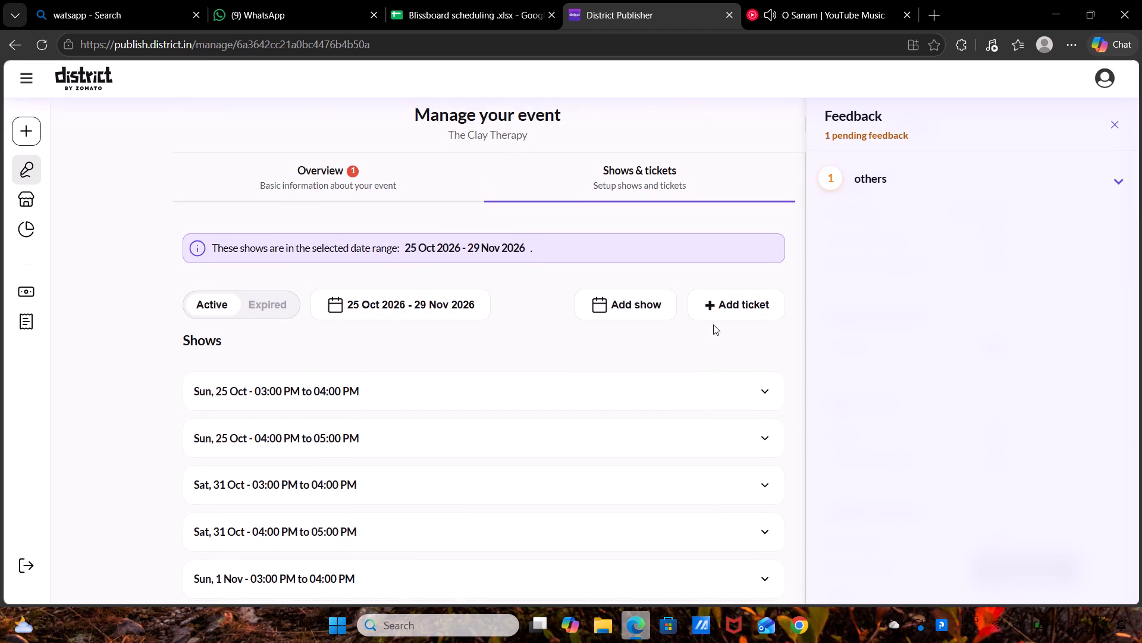
{"action": "left_click", "coordinate": [760, 475]}
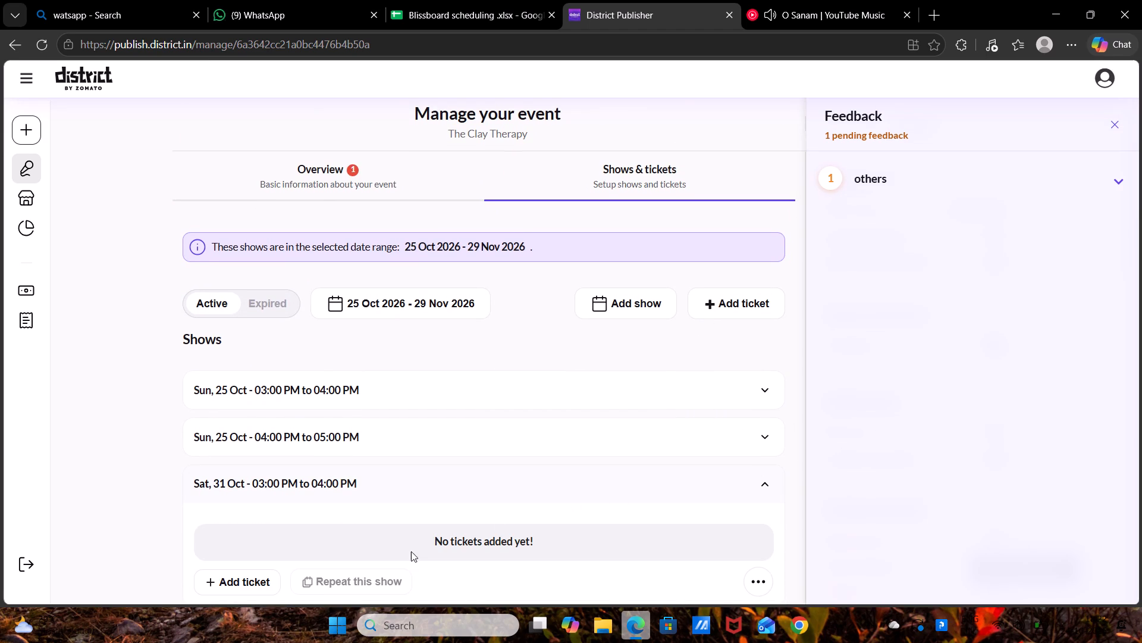
{"action": "left_click", "coordinate": [253, 585]}
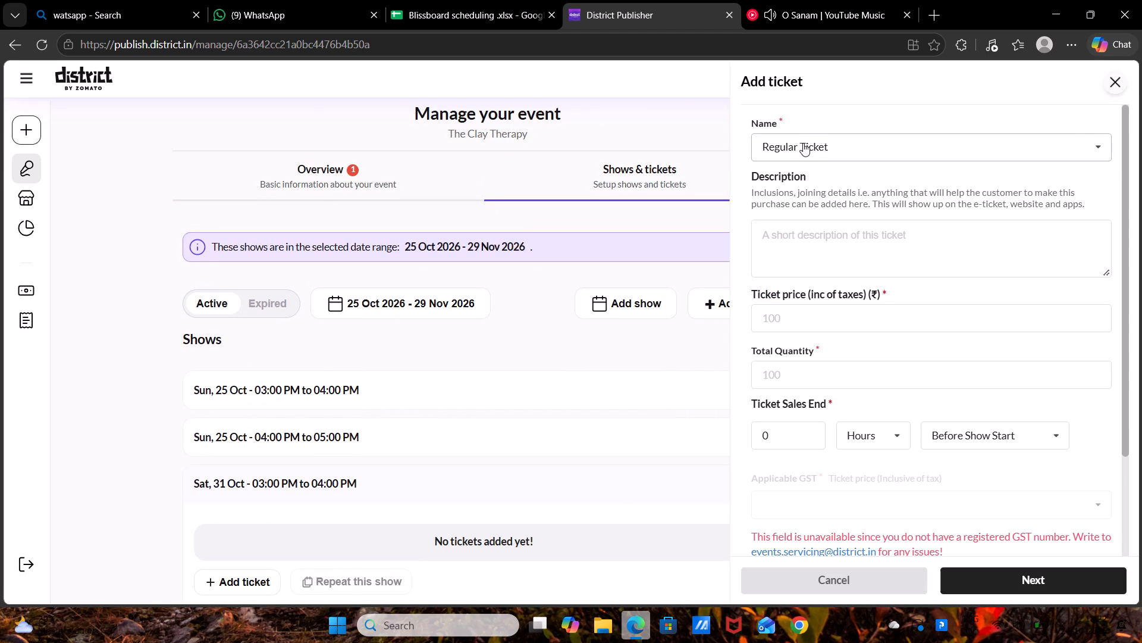
{"action": "left_click", "coordinate": [803, 143]}
{"action": "left_click", "coordinate": [805, 198]}
{"action": "left_click", "coordinate": [883, 136]}
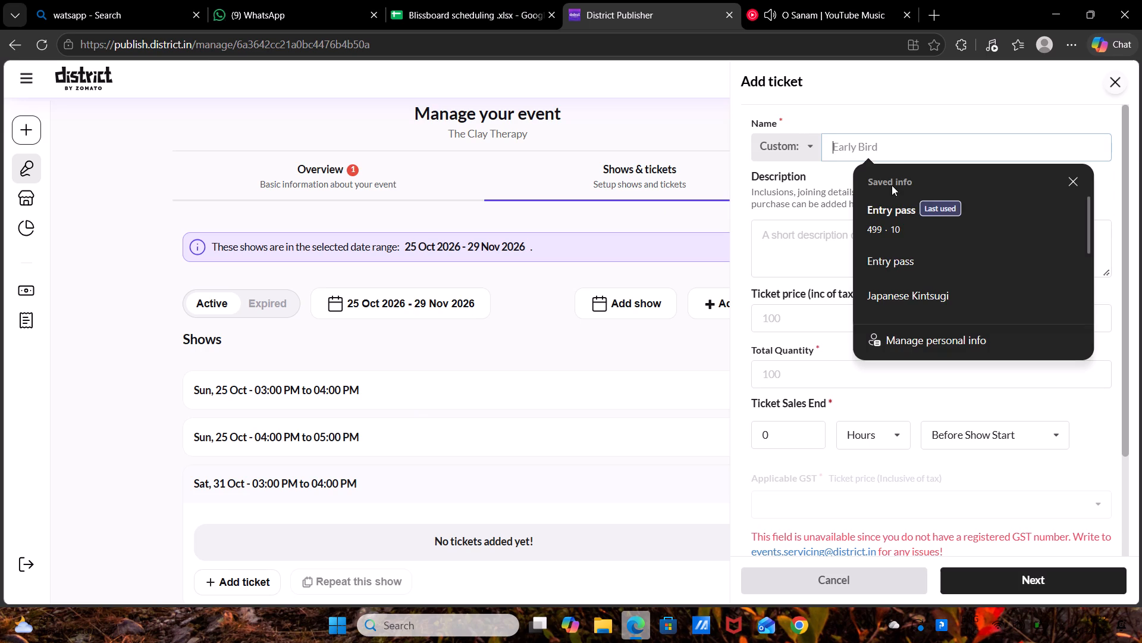
{"action": "left_click", "coordinate": [896, 211]}
Check the Clay therapy price in the Gurgaon sheet and set the ticket price on District to 799.
{"action": "left_click", "coordinate": [470, 0]}
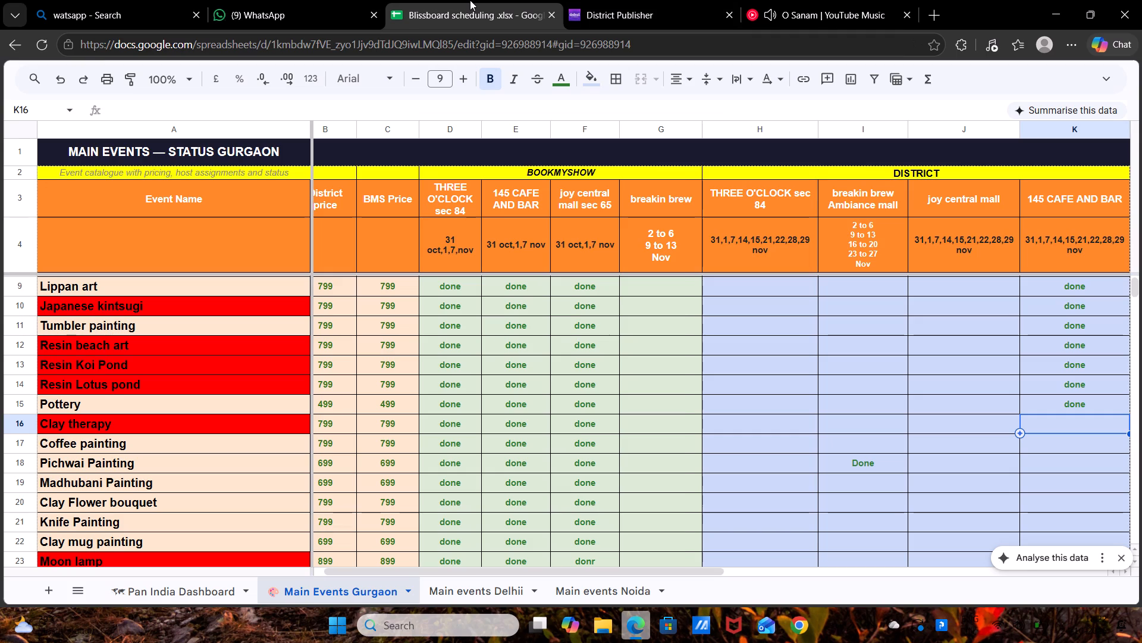
{"action": "left_click", "coordinate": [637, 2]}
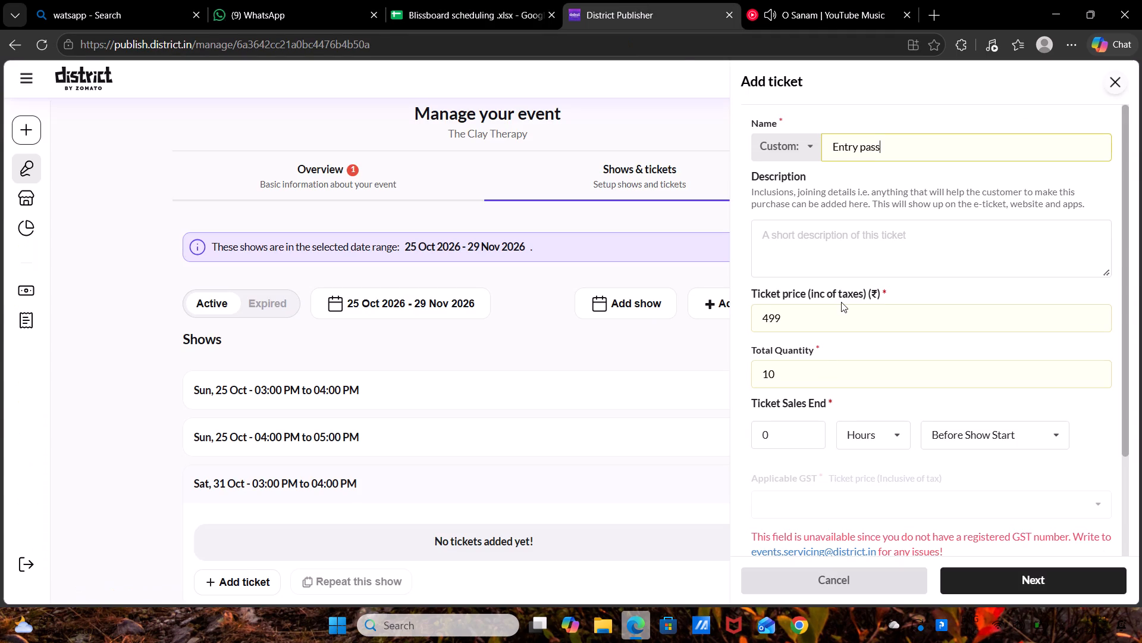
{"action": "left_click", "coordinate": [771, 314]}
{"action": "key", "text": "BackSpace"}
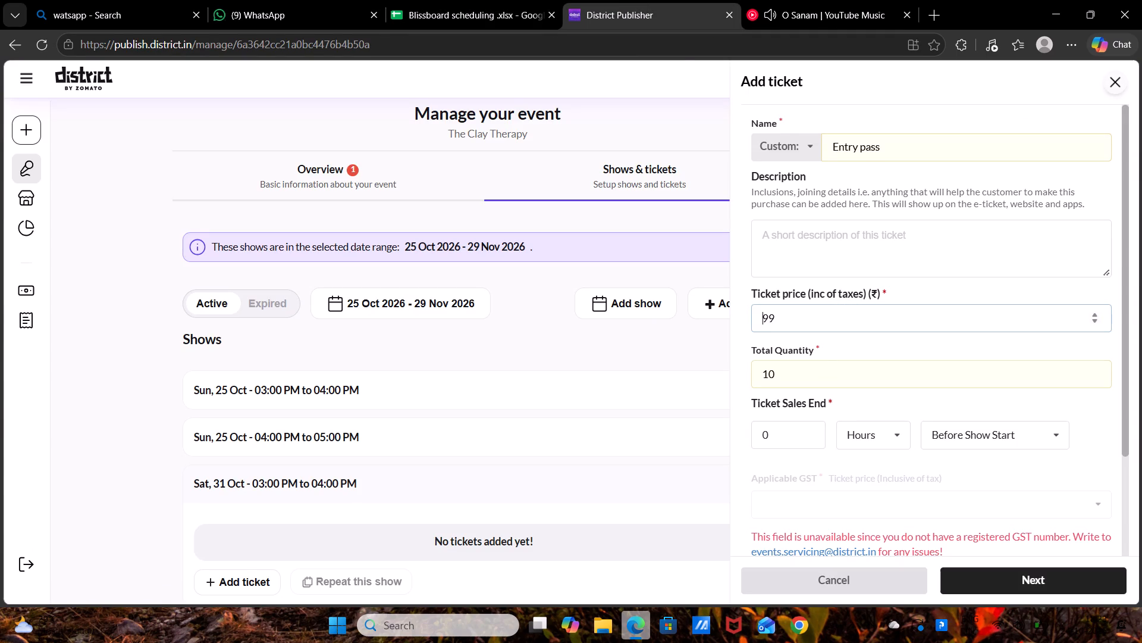
{"action": "key", "text": "7"}
Fill the ticket description with the hint text from "e. anything that will help the customer" through "website and apps.".
{"action": "left_click_drag", "start_coordinate": [864, 187], "coordinate": [851, 213]}
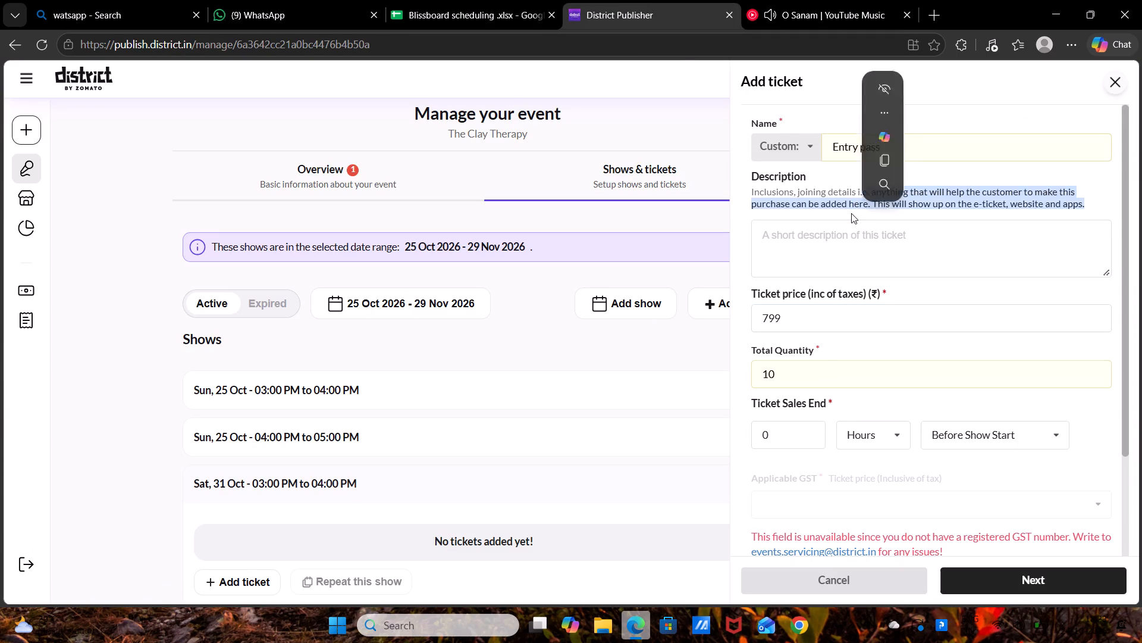
{"action": "left_click", "coordinate": [851, 213]}
{"action": "left_click_drag", "start_coordinate": [849, 219], "coordinate": [840, 227]}
{"action": "left_click", "coordinate": [840, 227]}
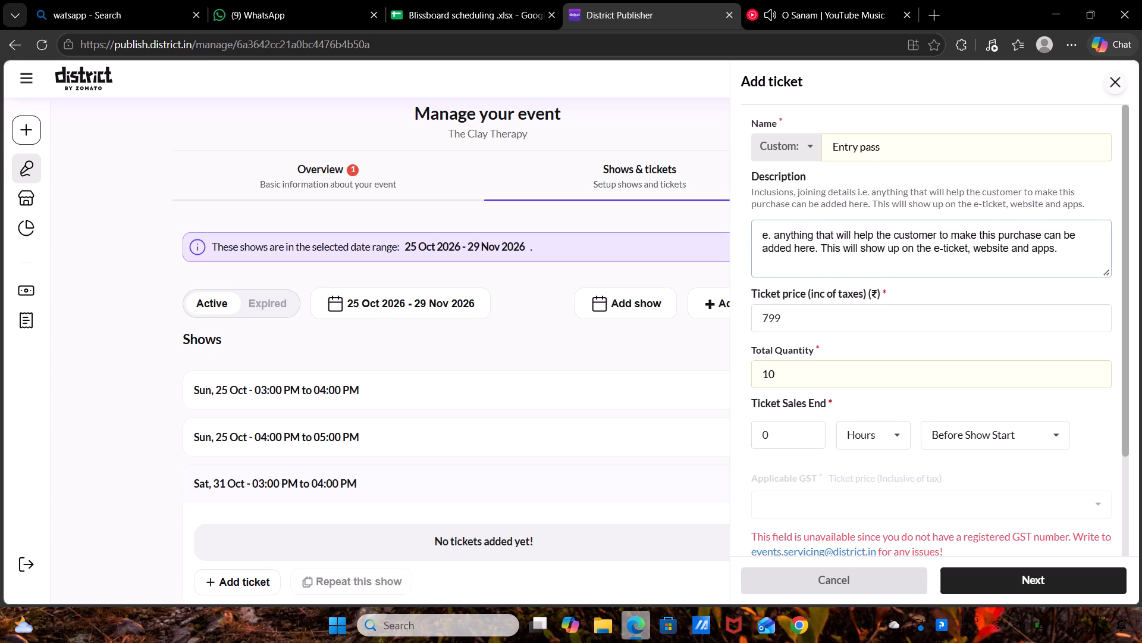
{"action": "left_click", "coordinate": [836, 230]}
{"action": "scroll", "coordinate": [836, 230], "scroll_direction": "right", "scroll_amount": 1}
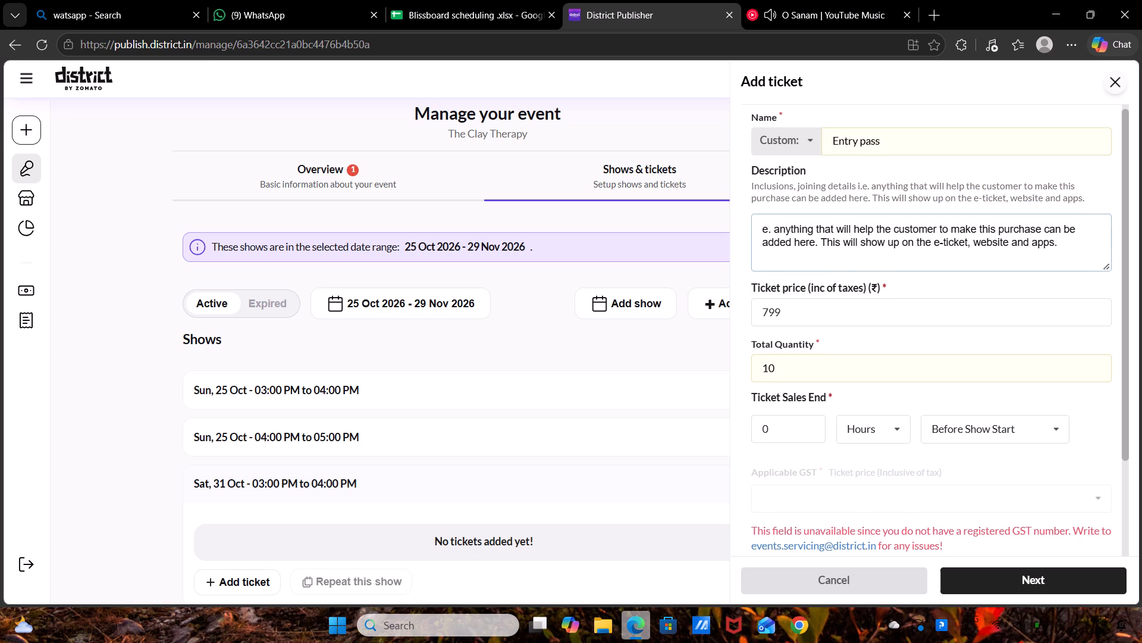
Replace the ticket description with the copied terms on one-person entry and the redeemable INR 300 cover charge per person.
{"action": "left_click", "coordinate": [763, 228]}
{"action": "left_click_drag", "start_coordinate": [763, 228], "coordinate": [1043, 260]}
{"action": "key", "text": "BackSpace"}
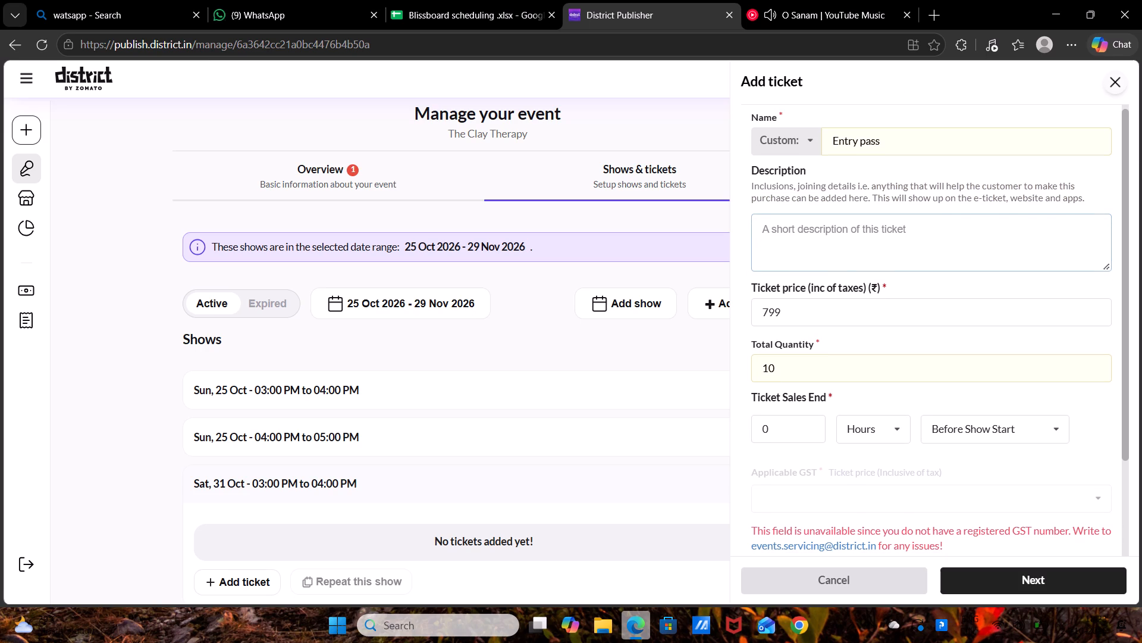
{"action": "key", "text": "ctrl+v"}
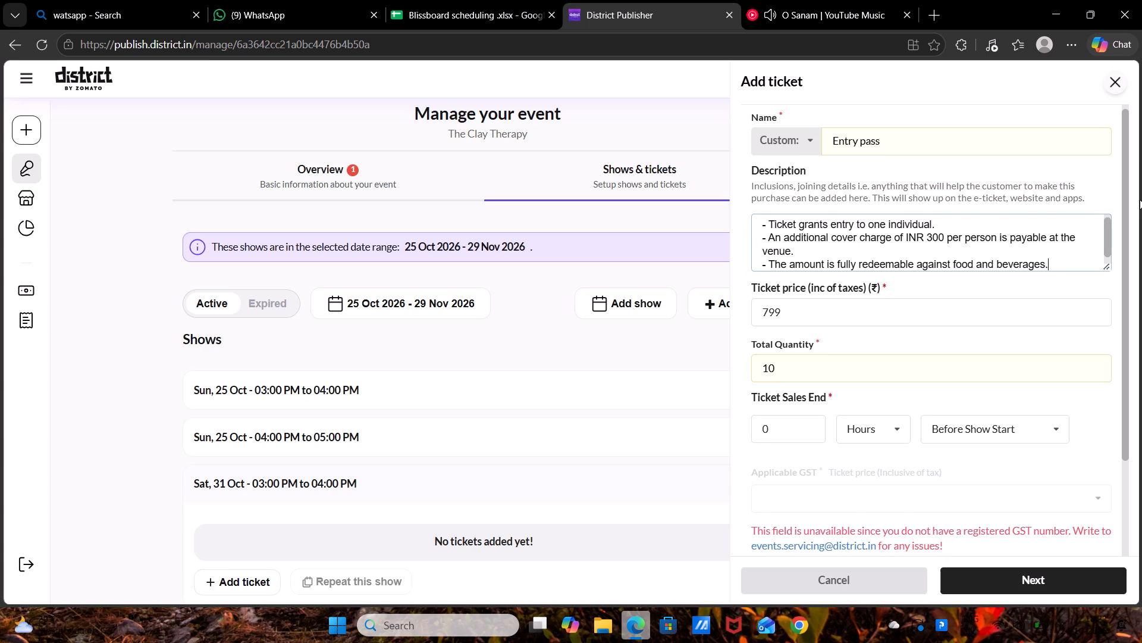
{"action": "scroll", "coordinate": [1049, 242], "scroll_direction": "down", "scroll_amount": 2}
{"action": "scroll", "coordinate": [1049, 242], "scroll_direction": "up", "scroll_amount": 2}
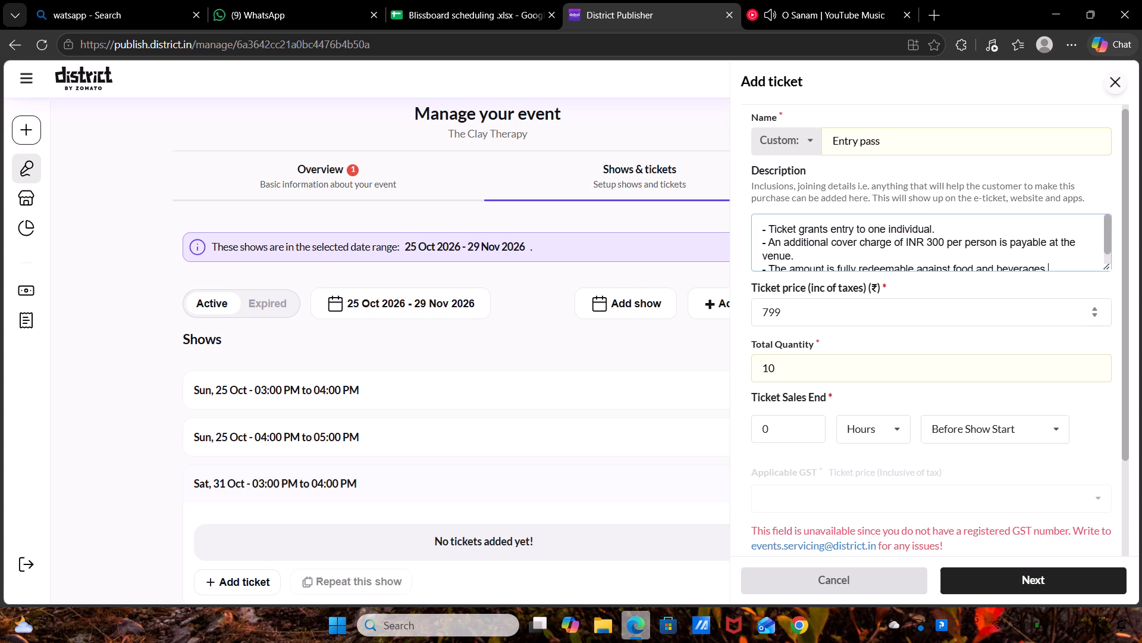
Set ticket sales to end 30 minutes before show start and proceed to choosing the shows.
{"action": "left_click", "coordinate": [759, 424]}
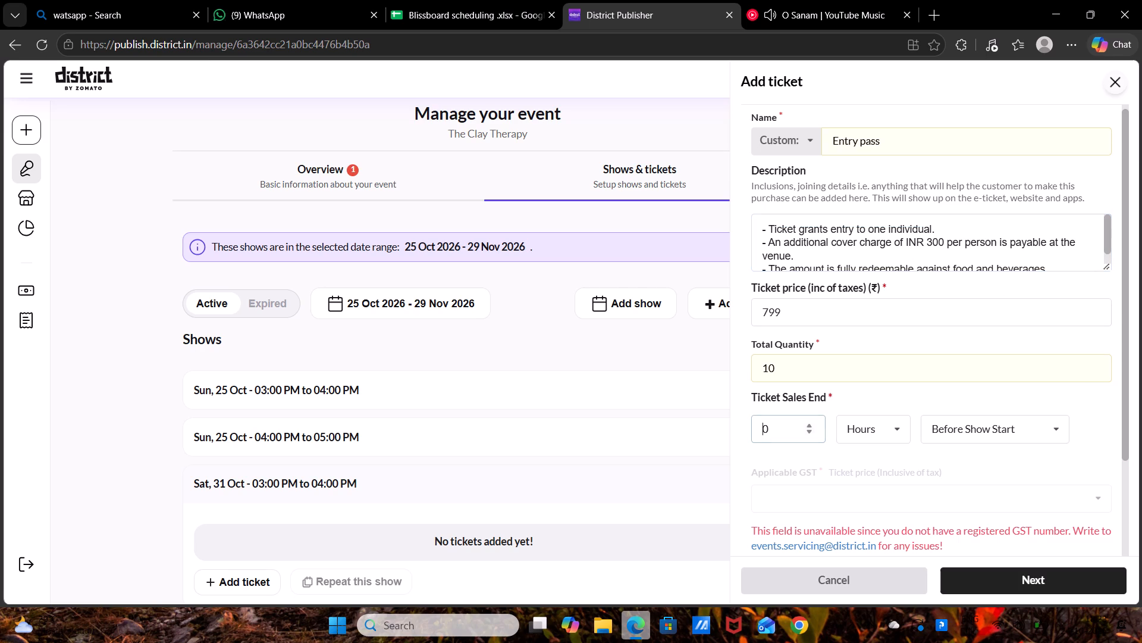
{"action": "key", "text": "3"}
{"action": "left_click", "coordinate": [868, 424]}
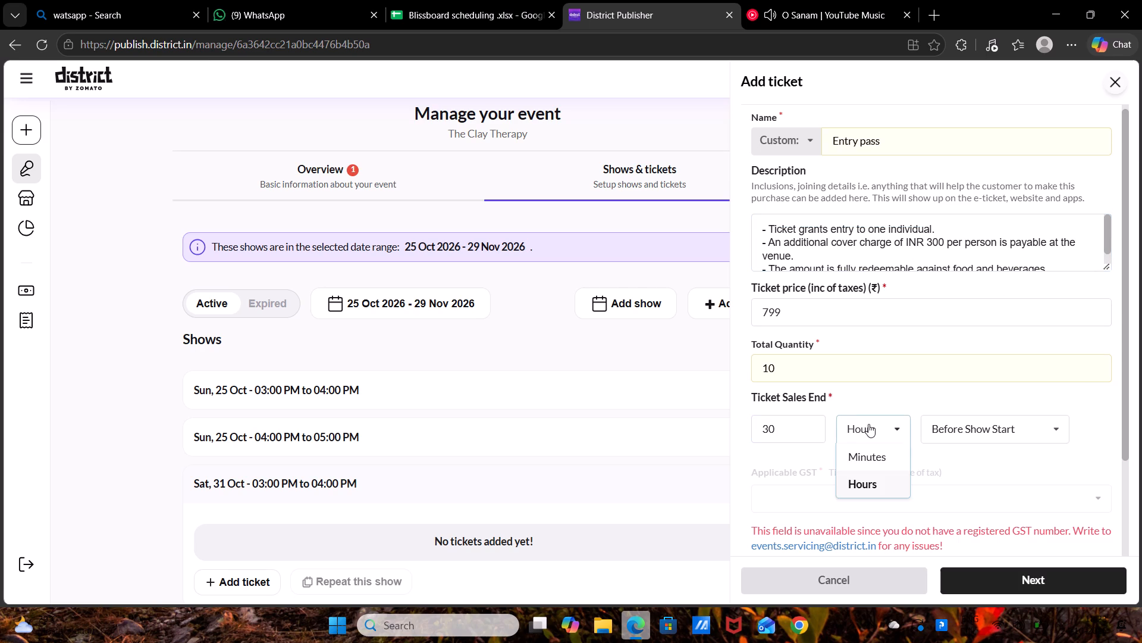
{"action": "left_click", "coordinate": [873, 454]}
{"action": "scroll", "coordinate": [873, 454], "scroll_direction": "down", "scroll_amount": 3}
{"action": "left_click", "coordinate": [997, 579]}
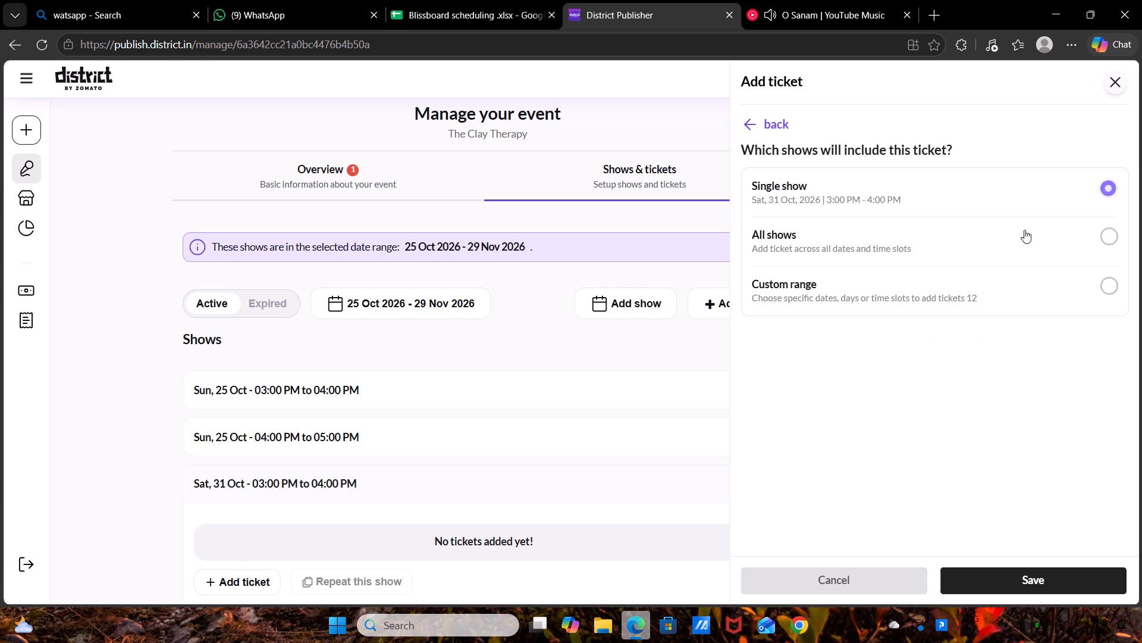
Apply the ticket to a custom range from Sat, 31 Oct to Sun, 29 Nov, on Saturdays and Sundays, for both time slots.
{"action": "left_click", "coordinate": [1034, 296]}
{"action": "left_click", "coordinate": [1016, 376]}
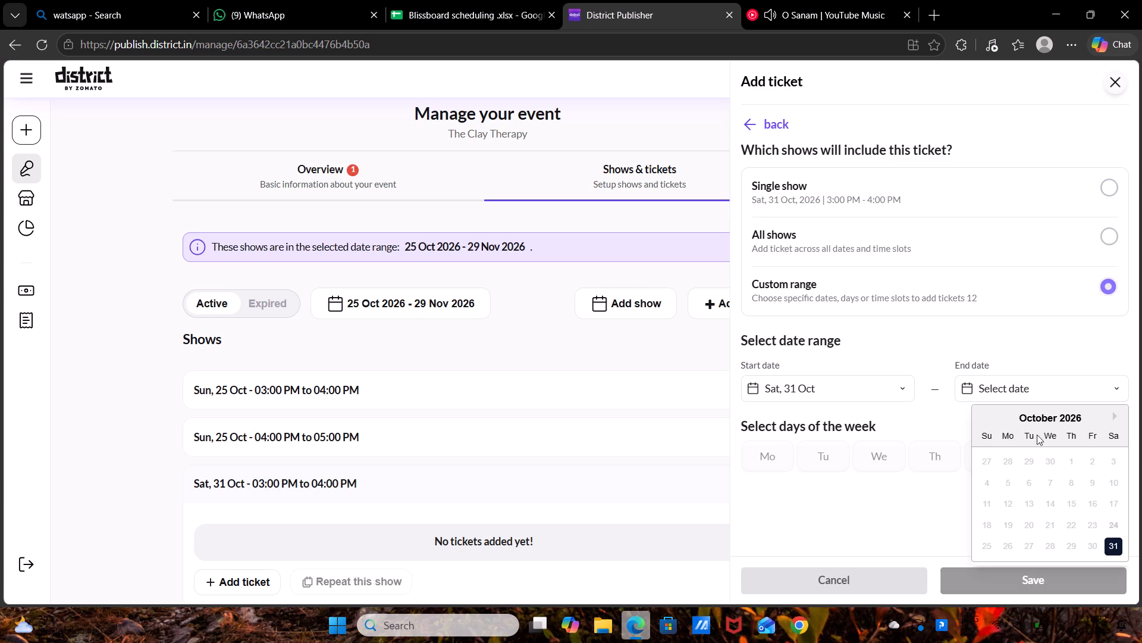
{"action": "left_click", "coordinate": [1110, 414]}
{"action": "left_click", "coordinate": [1112, 414]}
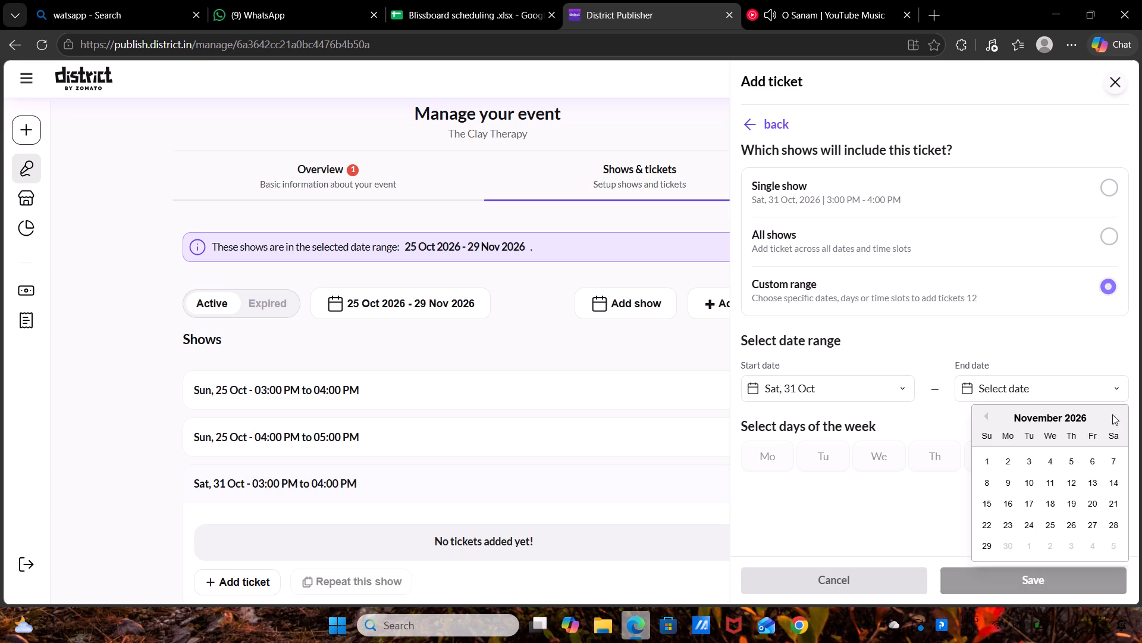
{"action": "left_click", "coordinate": [984, 549]}
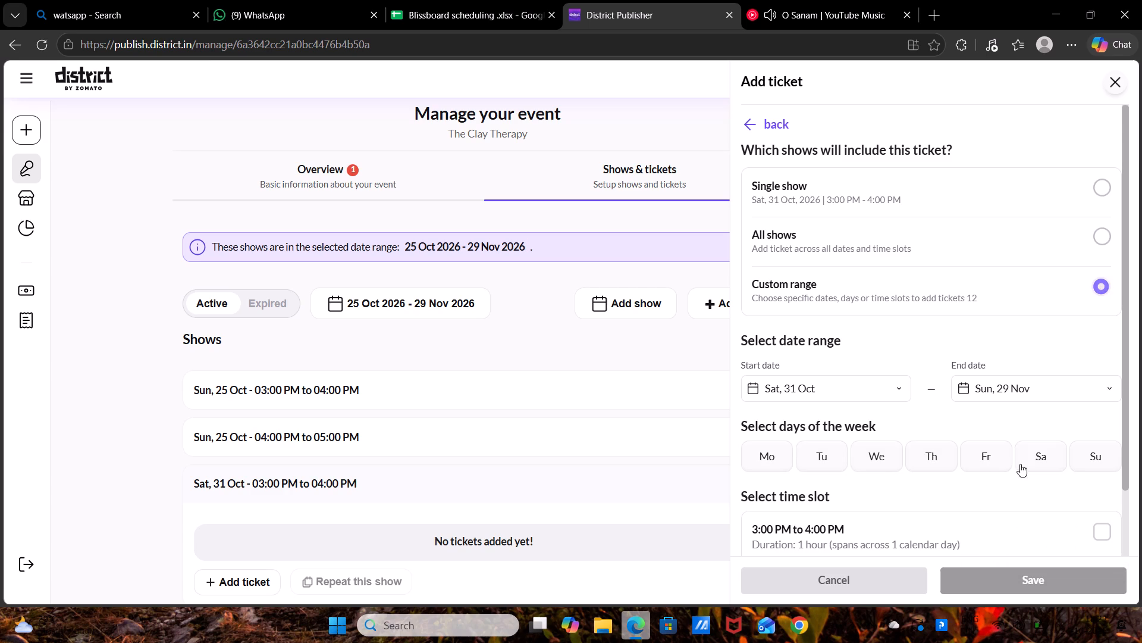
{"action": "left_click", "coordinate": [1031, 464]}
{"action": "left_click", "coordinate": [1093, 447]}
{"action": "scroll", "coordinate": [1093, 447], "scroll_direction": "down", "scroll_amount": 2}
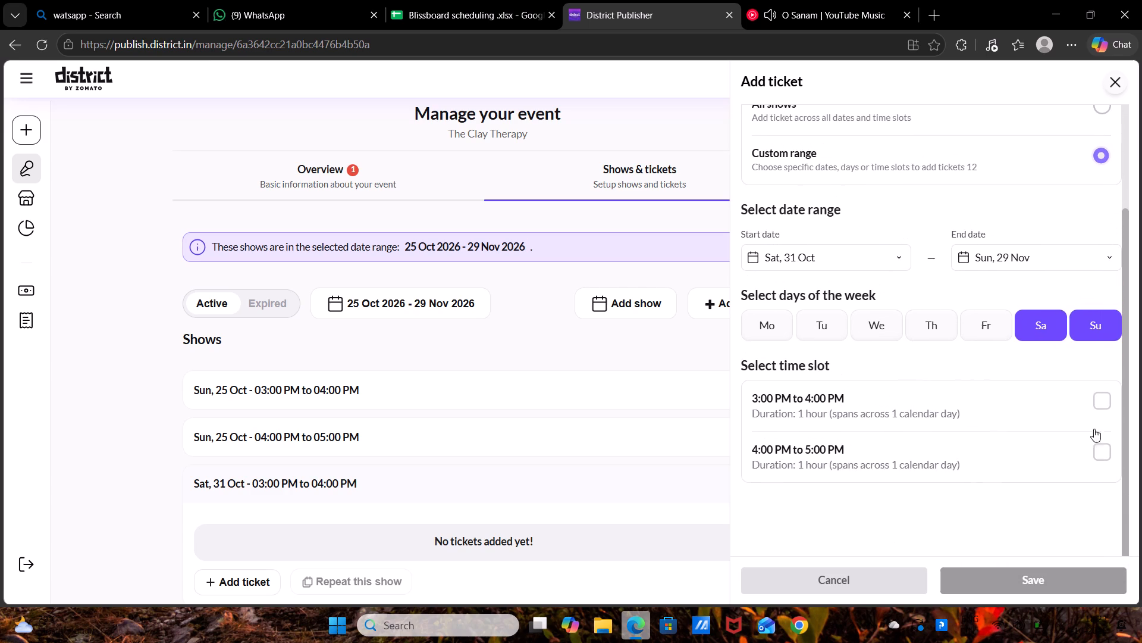
{"action": "left_click", "coordinate": [1091, 404]}
{"action": "left_click", "coordinate": [1081, 458]}
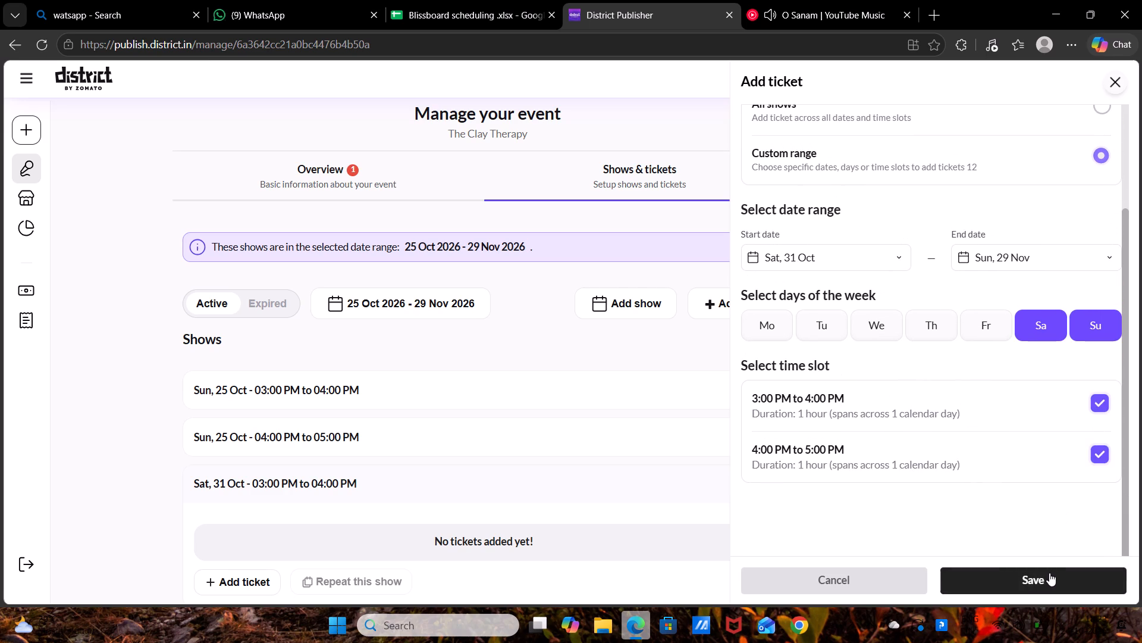
{"action": "left_click", "coordinate": [1049, 573]}
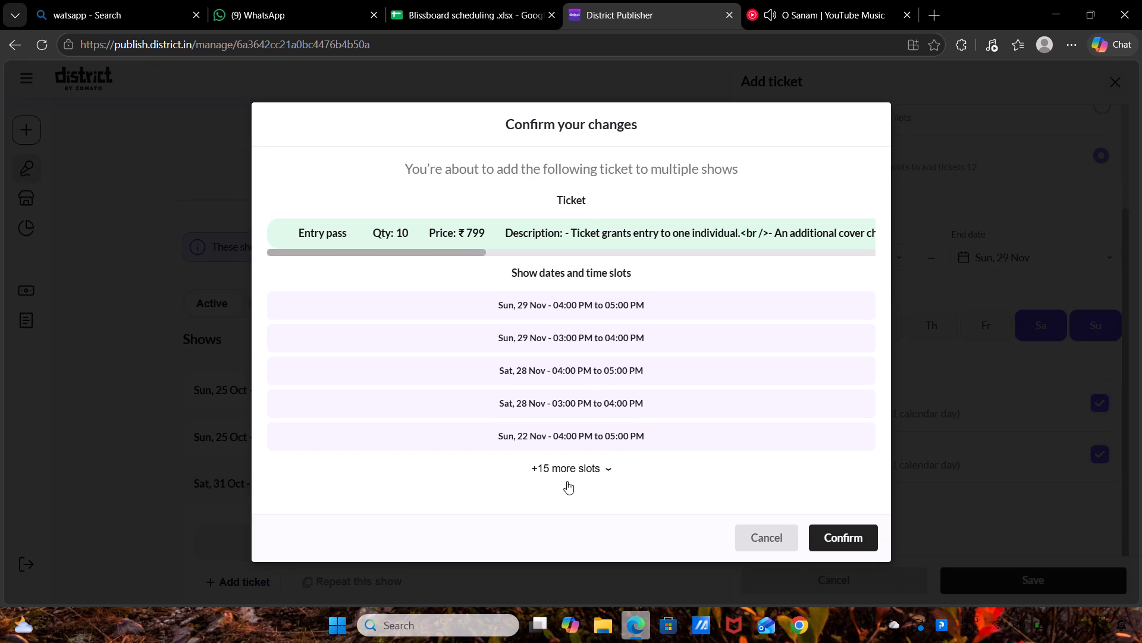
Review the full list of show slots receiving the Entry pass ticket and confirm the addition.
{"action": "left_click", "coordinate": [567, 481]}
{"action": "scroll", "coordinate": [567, 481], "scroll_direction": "down", "scroll_amount": 3}
{"action": "scroll", "coordinate": [567, 481], "scroll_direction": "up", "scroll_amount": 1}
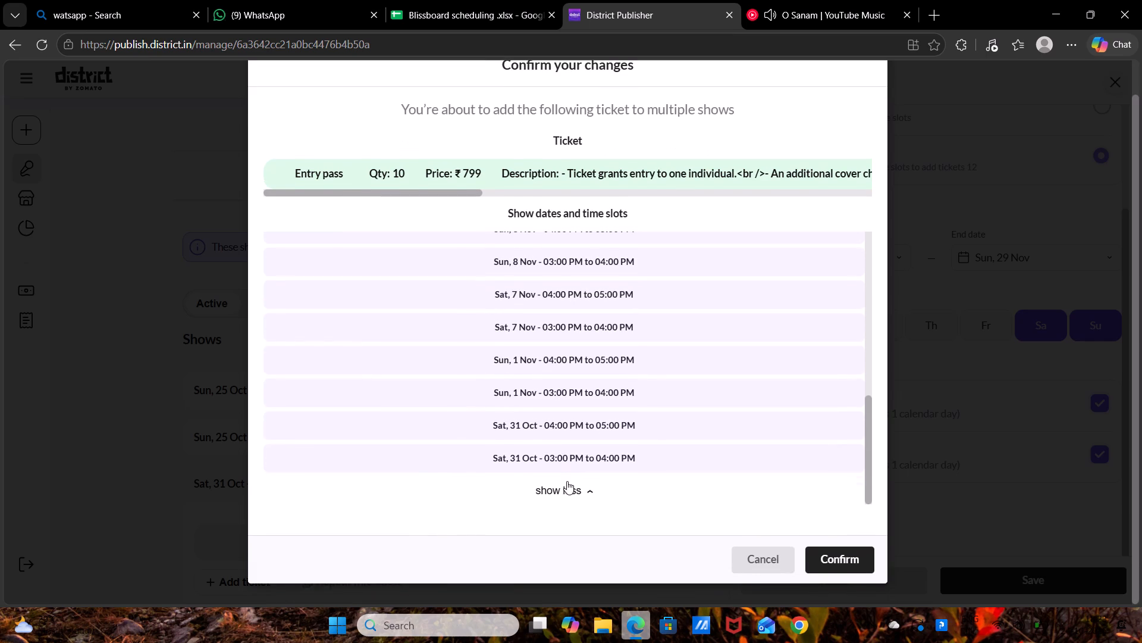
{"action": "scroll", "coordinate": [567, 481], "scroll_direction": "up", "scroll_amount": 1}
{"action": "left_click", "coordinate": [833, 555]}
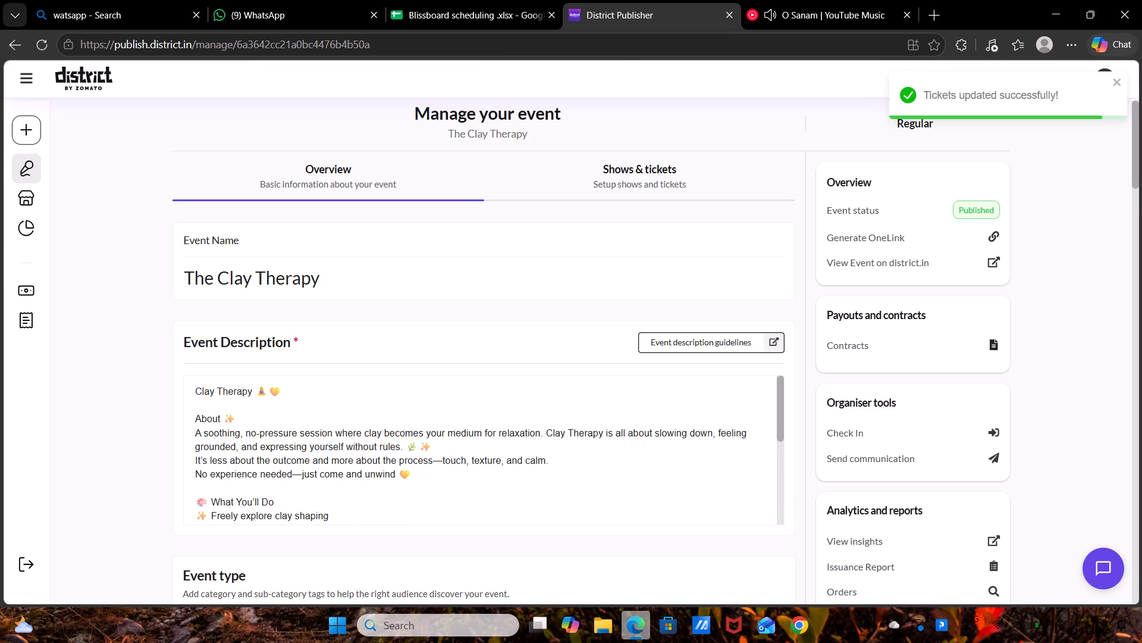
Check the ticket details in The Clay Therapy's Sun, 25 Oct 03:00 PM and Sat, 7 Nov 04:00 PM shows.
{"action": "scroll", "coordinate": [710, 434], "scroll_direction": "down", "scroll_amount": 1}
{"action": "double_click", "coordinate": [645, 177]}
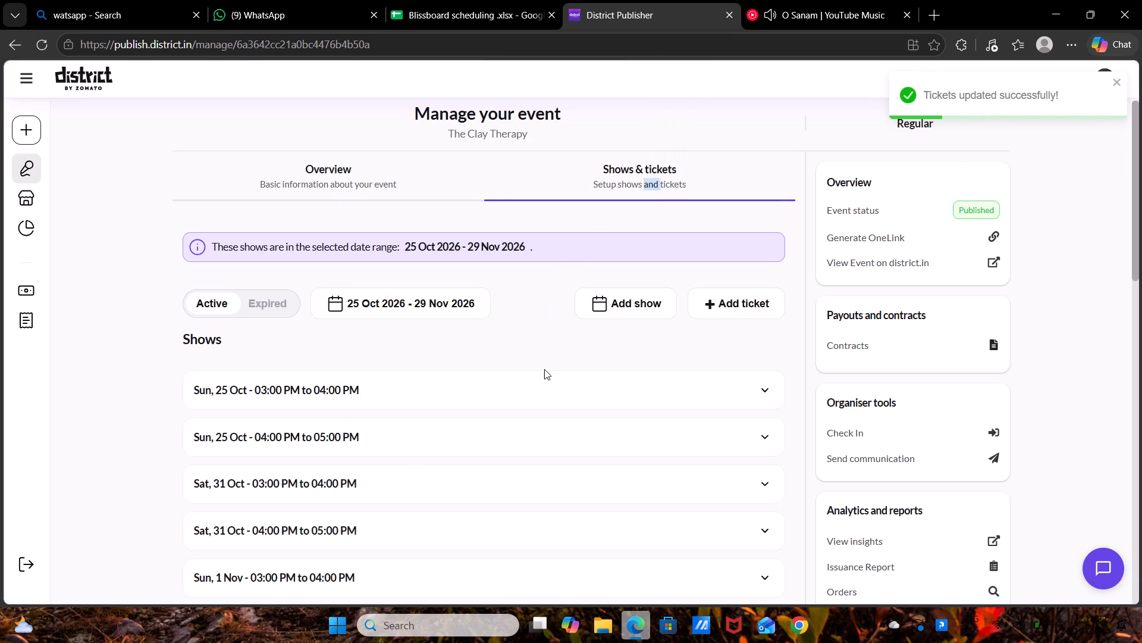
{"action": "left_click", "coordinate": [559, 402]}
{"action": "scroll", "coordinate": [559, 402], "scroll_direction": "down", "scroll_amount": 3}
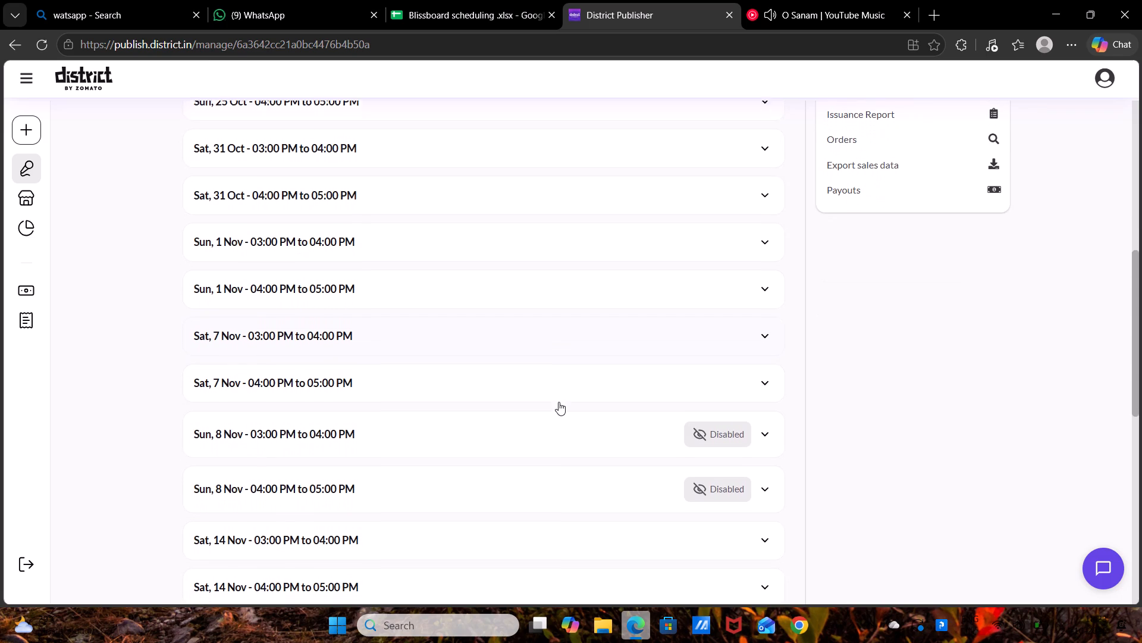
{"action": "left_click", "coordinate": [574, 374]}
{"action": "scroll", "coordinate": [574, 374], "scroll_direction": "down", "scroll_amount": 1}
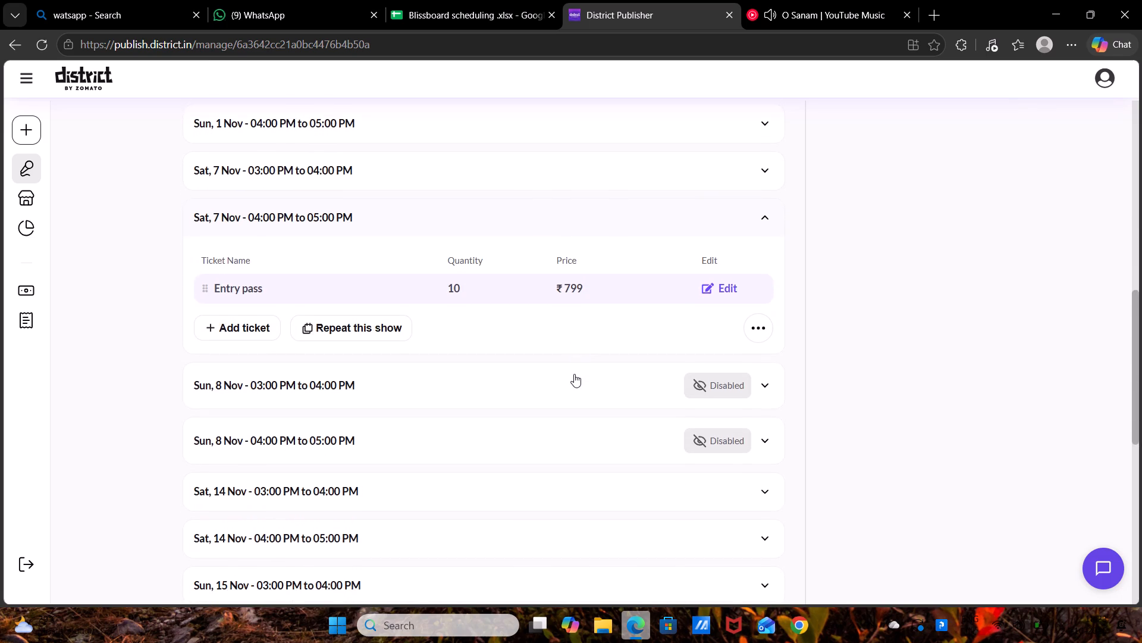
{"action": "scroll", "coordinate": [616, 376], "scroll_direction": "up", "scroll_amount": 3}
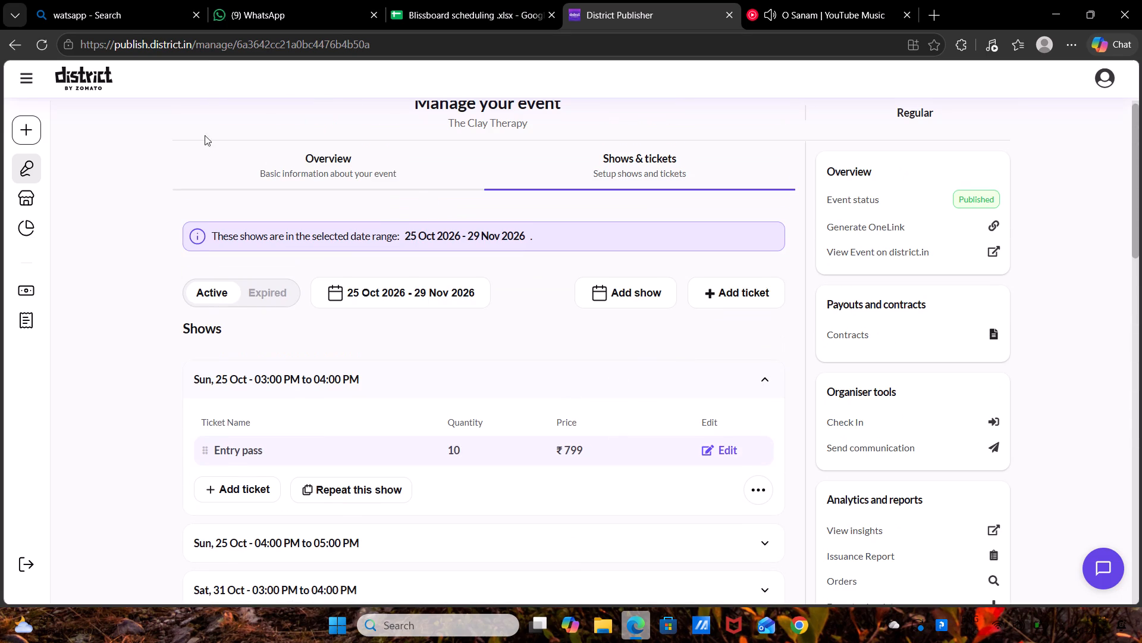
Mark Clay therapy as done in the District 145 CAFE AND BAR column of the Gurgaon sheet.
{"action": "left_click", "coordinate": [5, 42]}
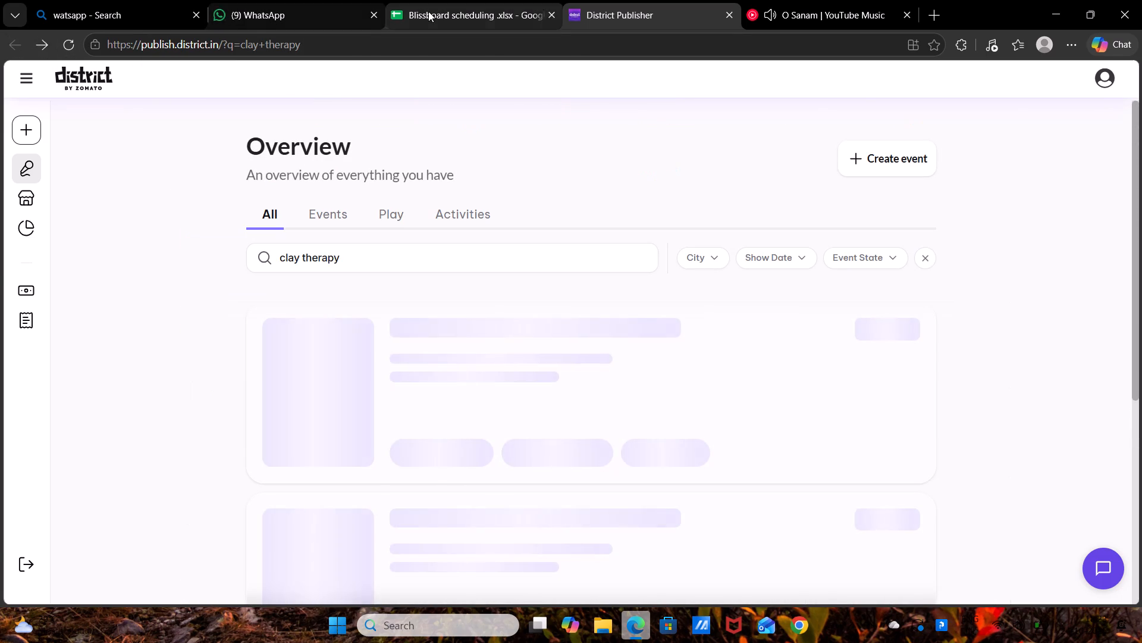
{"action": "left_click", "coordinate": [428, 11]}
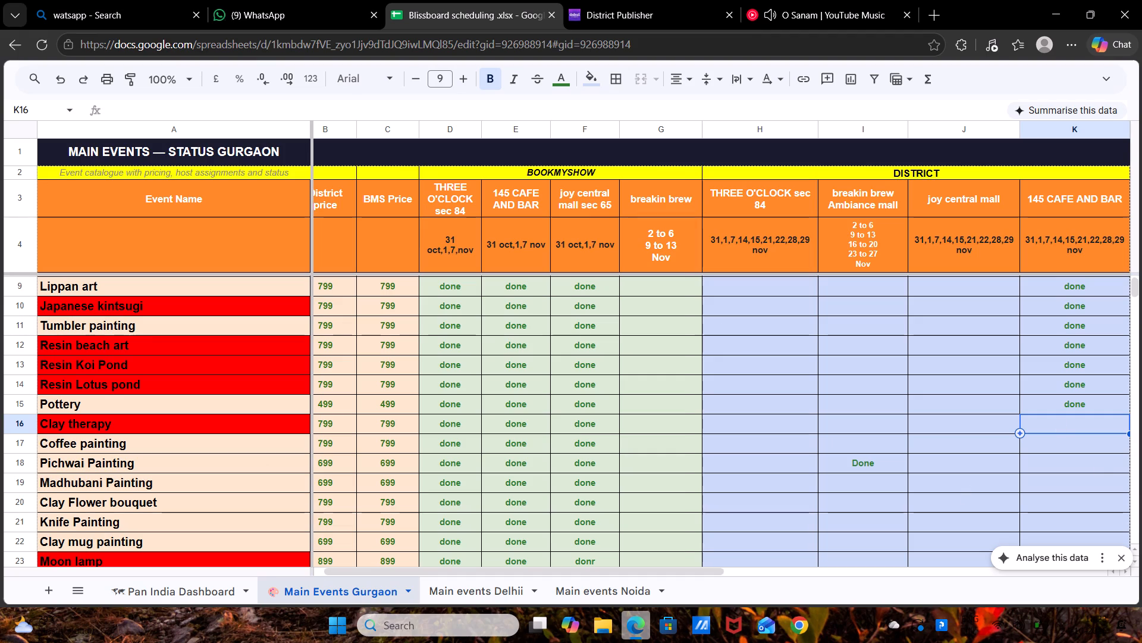
{"action": "left_click", "coordinate": [1057, 429]}
{"action": "type", "text": "done"}
{"action": "key", "text": "Return"}
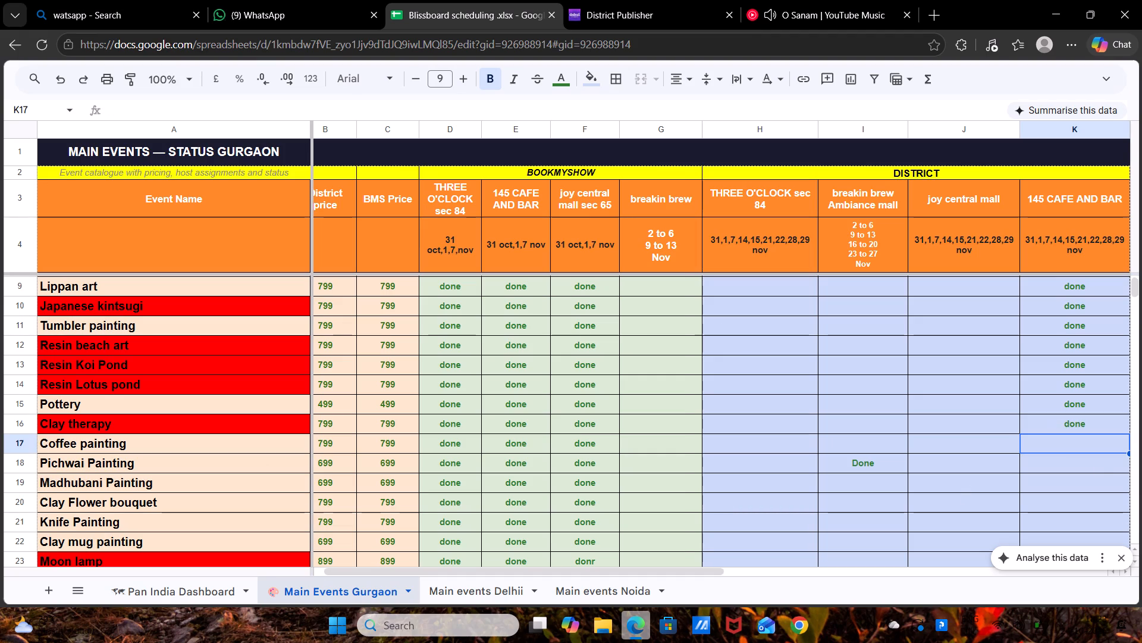
Return to District Publisher and replace the event search term with "coffee".
{"action": "left_click", "coordinate": [870, 0]}
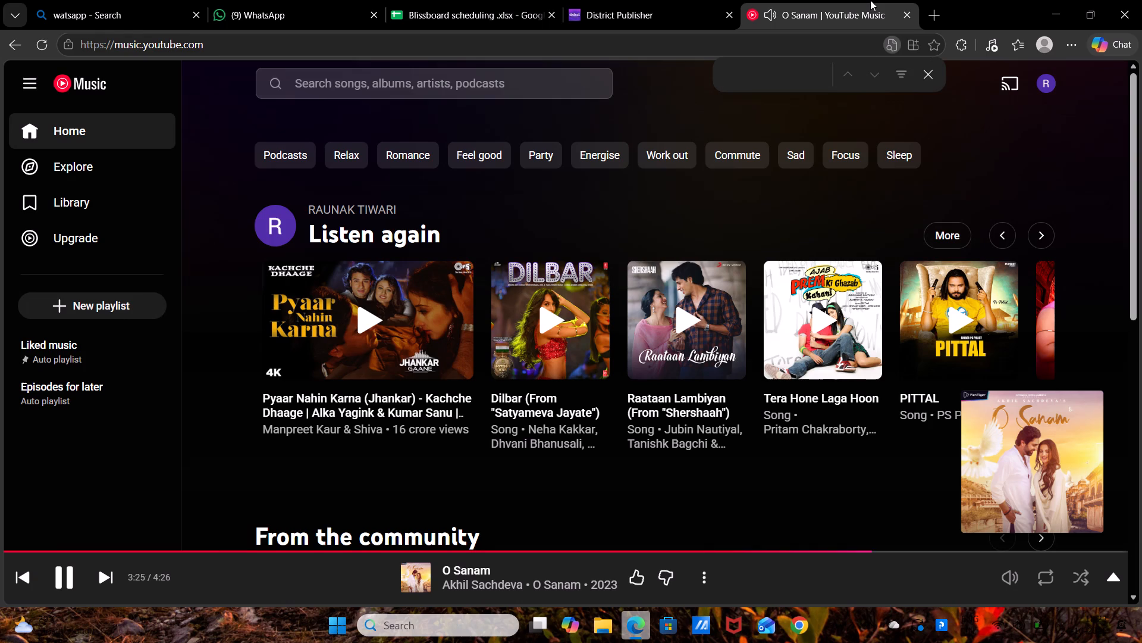
{"action": "left_click", "coordinate": [664, 0]}
{"action": "double_click", "coordinate": [450, 247]}
{"action": "left_click_drag", "start_coordinate": [450, 247], "coordinate": [333, 265]}
{"action": "double_click", "coordinate": [333, 265]}
{"action": "left_click_drag", "start_coordinate": [333, 265], "coordinate": [263, 266]}
{"action": "key", "text": "BackSpace"}
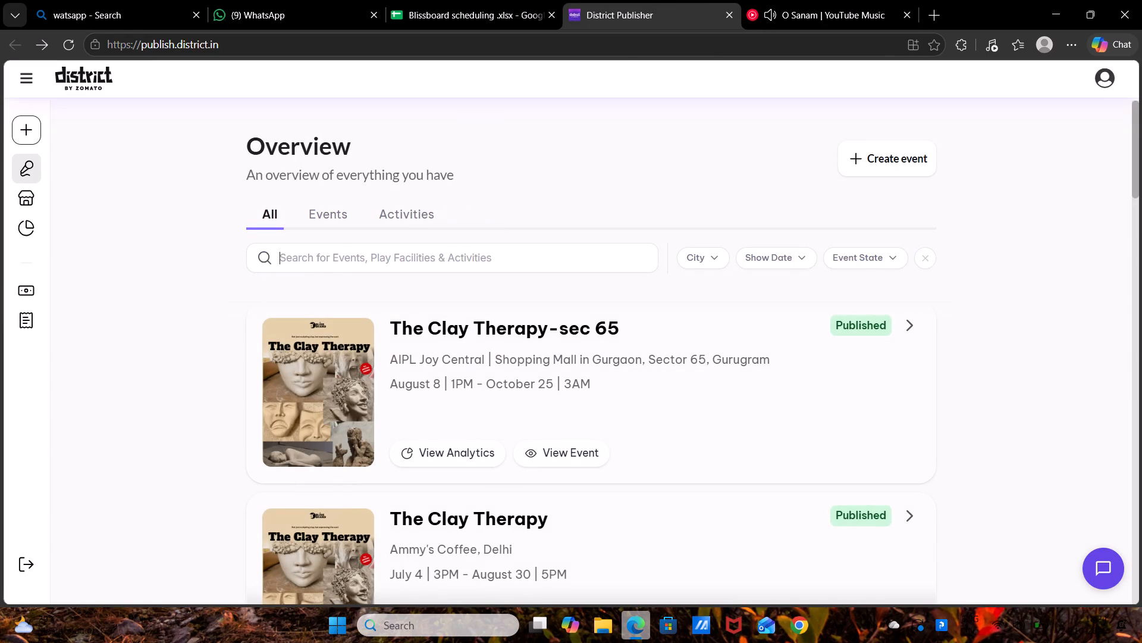
{"action": "type", "text": "coffee"}
{"action": "key", "text": "space"}
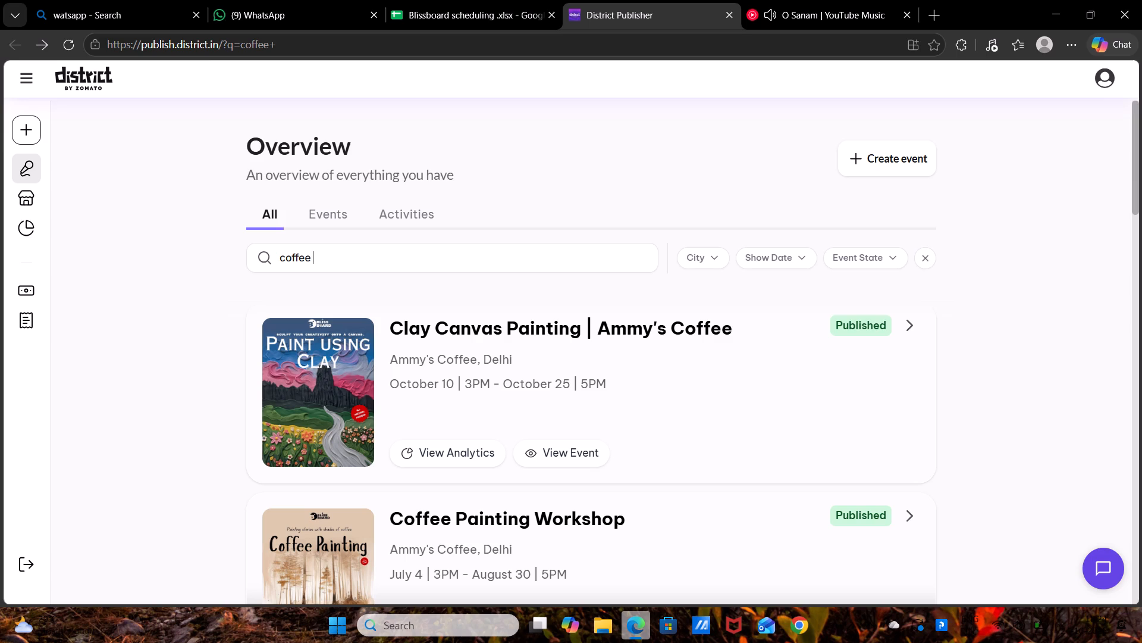
Switch to YouTube Music and pause the playing song.
{"action": "left_click", "coordinate": [836, 10]}
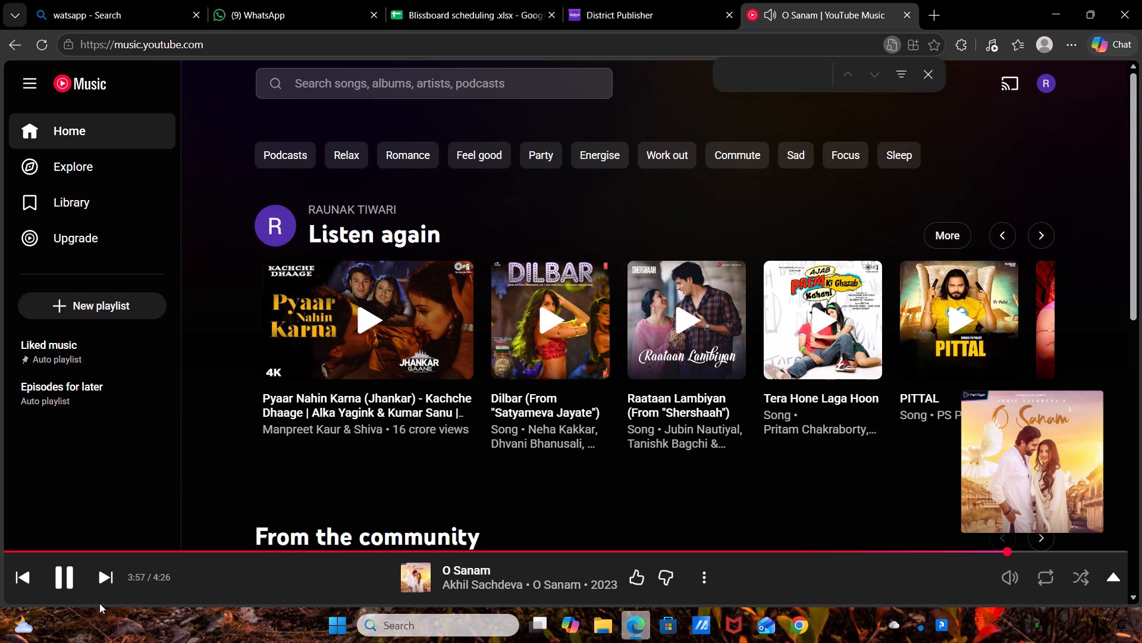
{"action": "left_click", "coordinate": [78, 595]}
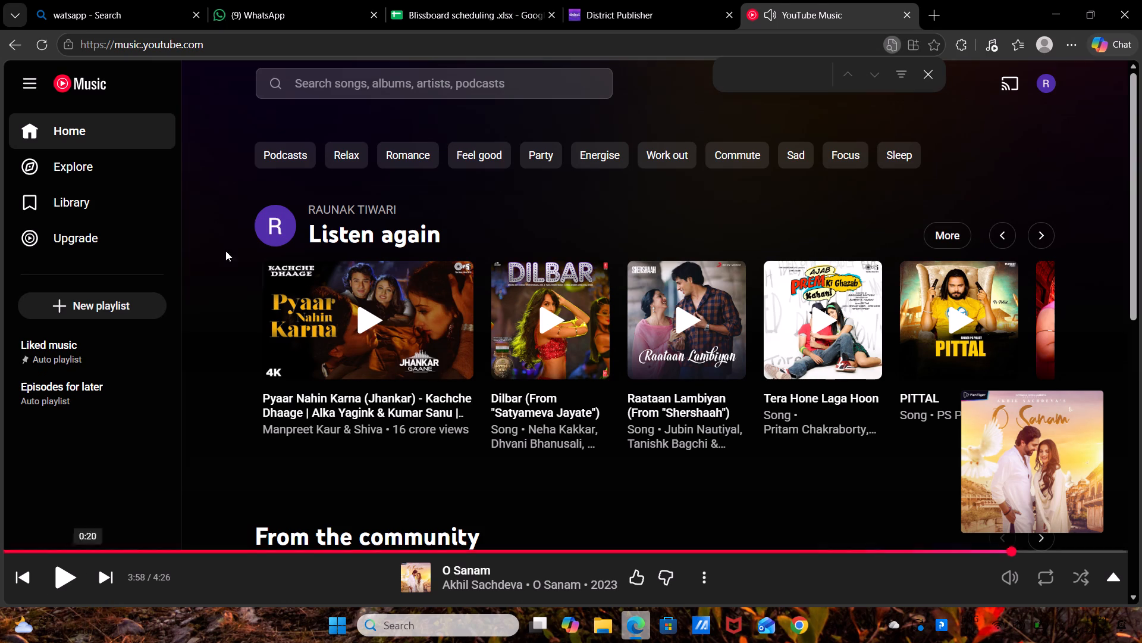
Return to the District search results and open the Coffee Painting event for 145 Cafe & Bar.
{"action": "left_click", "coordinate": [433, 20]}
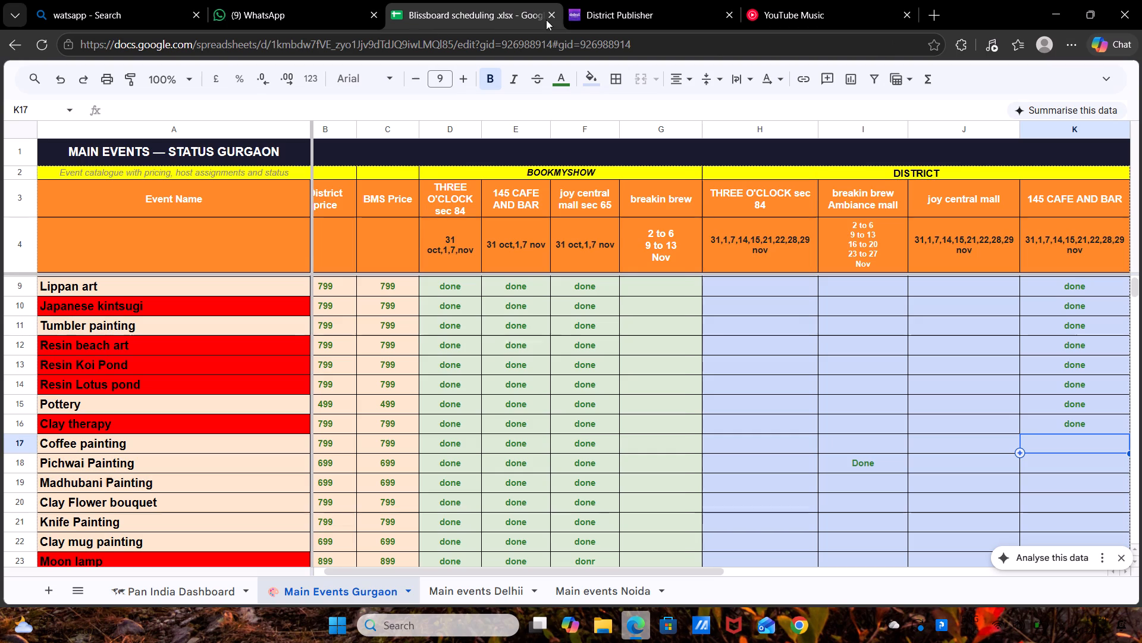
{"action": "left_click", "coordinate": [677, 0]}
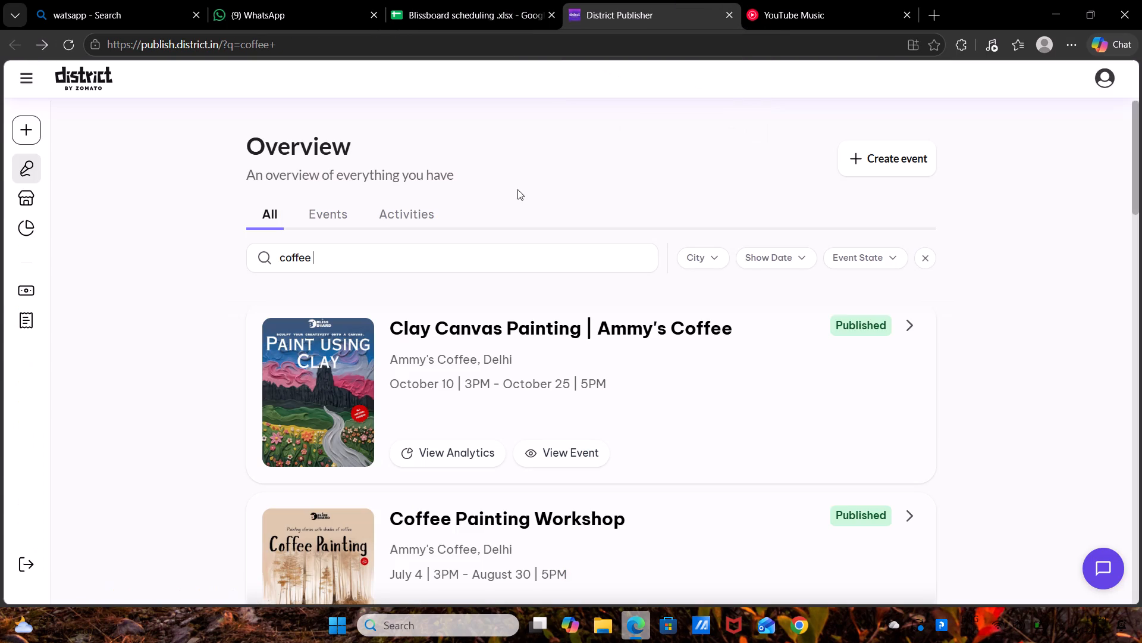
{"action": "scroll", "coordinate": [435, 258], "scroll_direction": "down", "scroll_amount": 3}
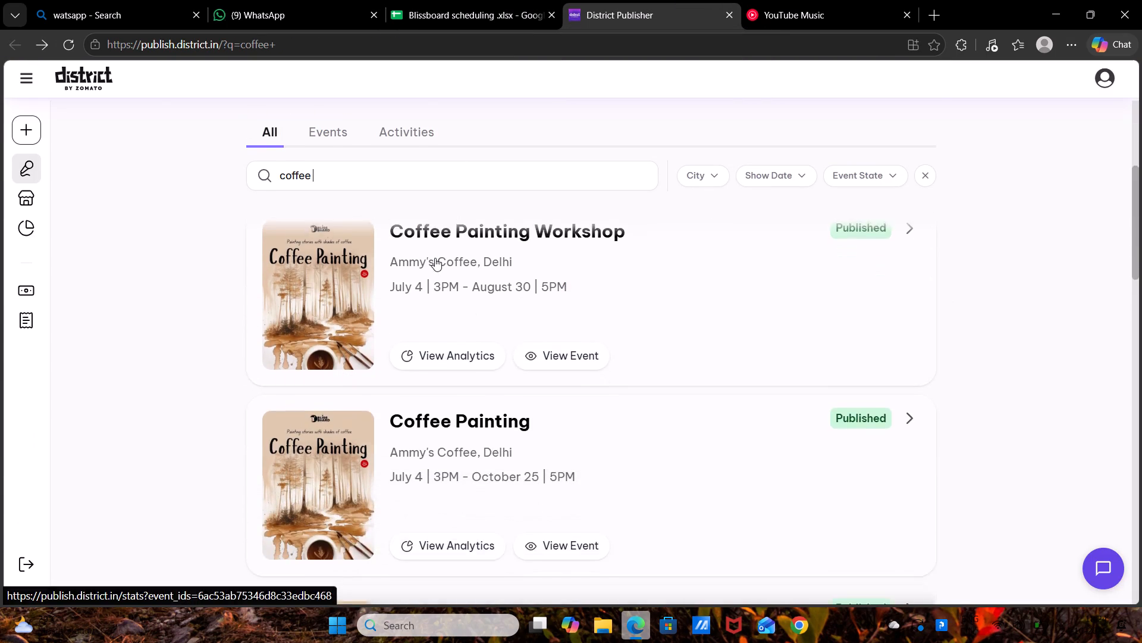
{"action": "scroll", "coordinate": [435, 258], "scroll_direction": "down", "scroll_amount": 4}
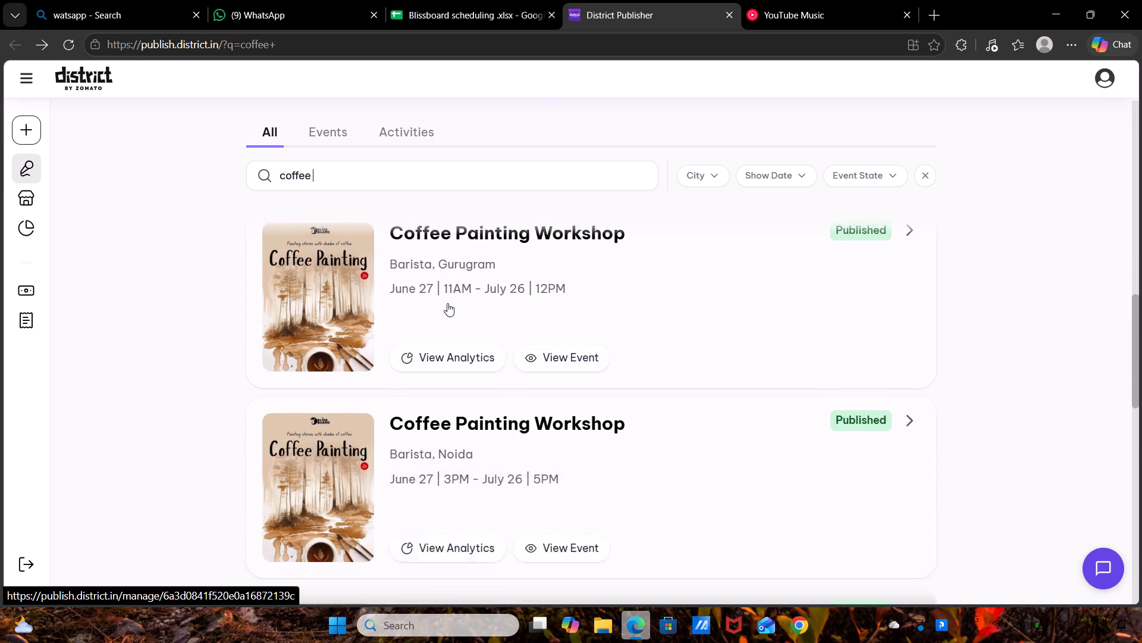
{"action": "scroll", "coordinate": [447, 303], "scroll_direction": "down", "scroll_amount": 2}
{"action": "left_click", "coordinate": [451, 429]}
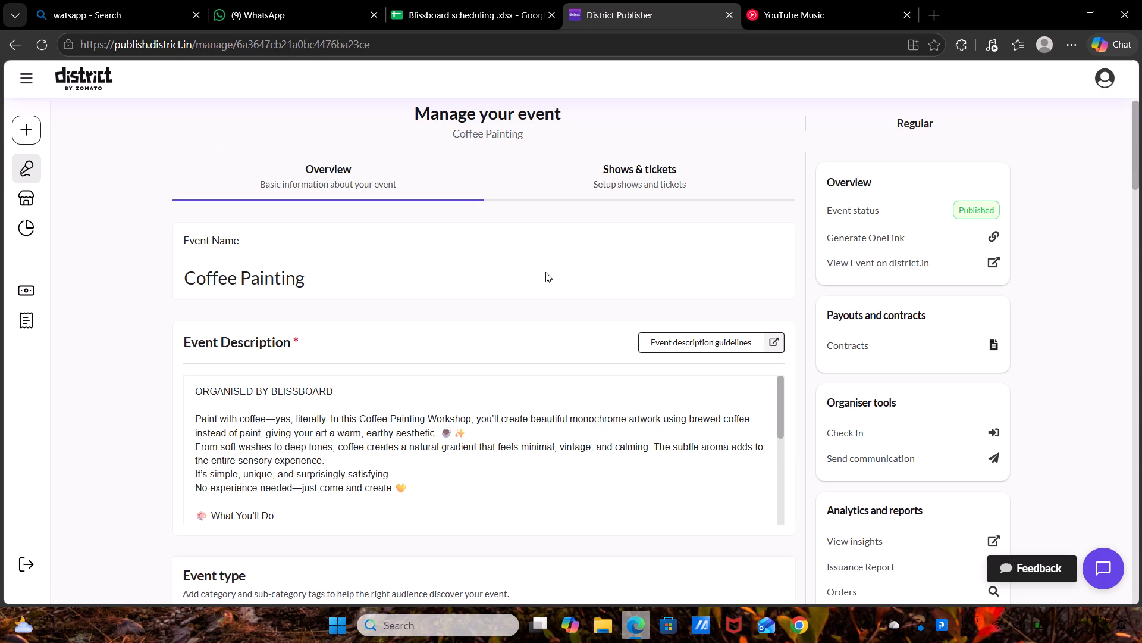
Start a weekly recurring show for Coffee Painting from Sat, 31 Oct to Mon, 30 Nov, repeating on Saturdays and Sundays.
{"action": "left_click", "coordinate": [665, 166]}
{"action": "left_click", "coordinate": [655, 300]}
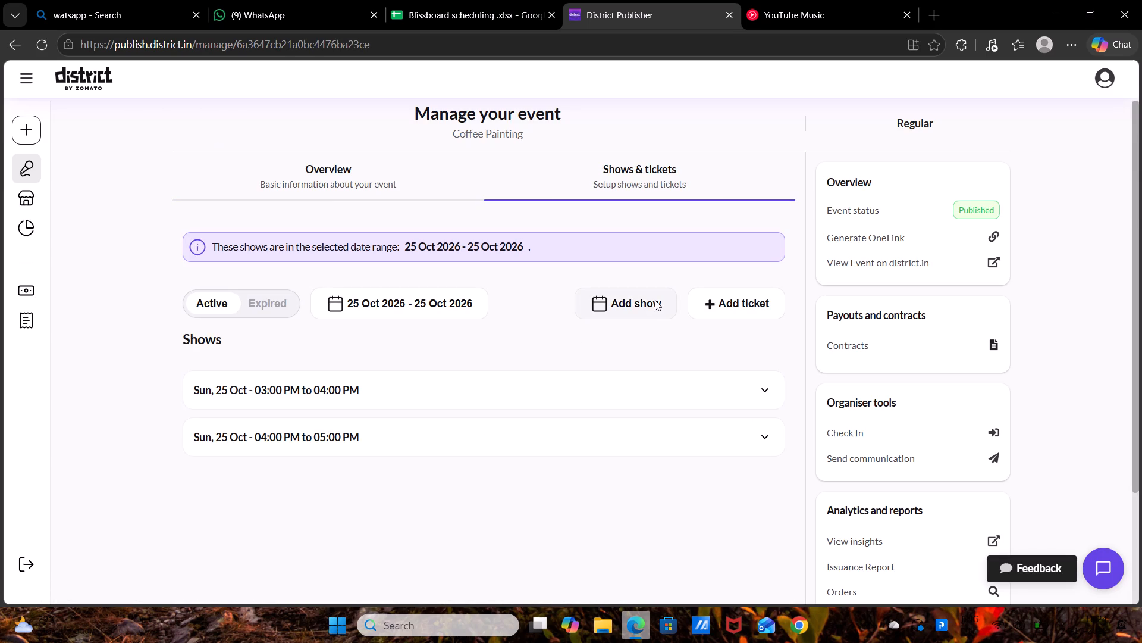
{"action": "left_click", "coordinate": [957, 238]}
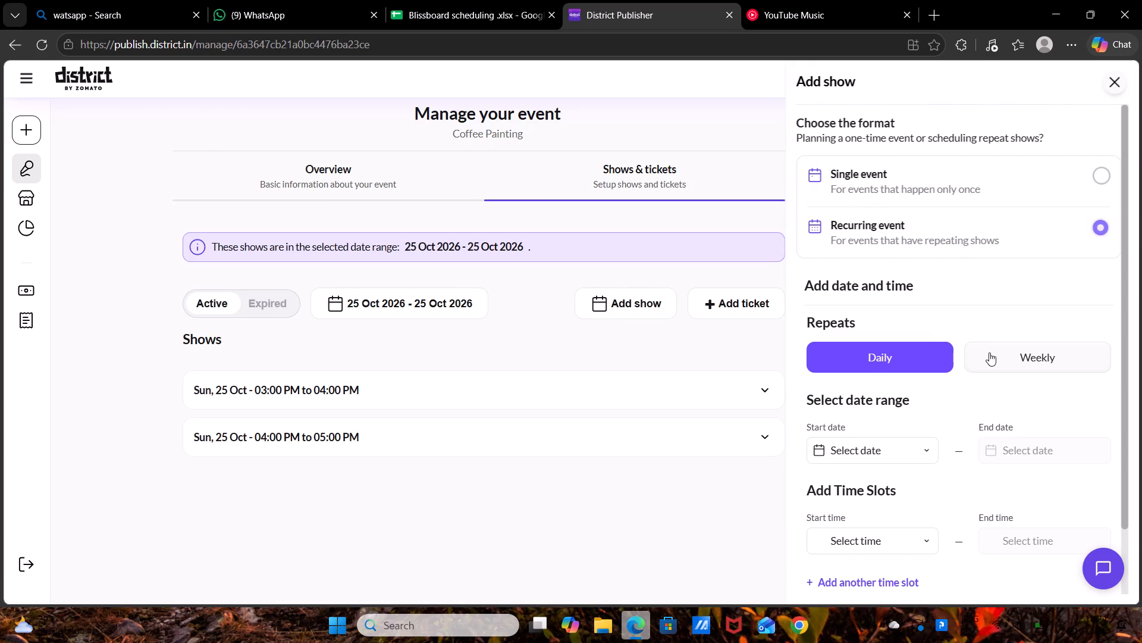
{"action": "left_click", "coordinate": [989, 352]}
{"action": "left_click", "coordinate": [910, 449]}
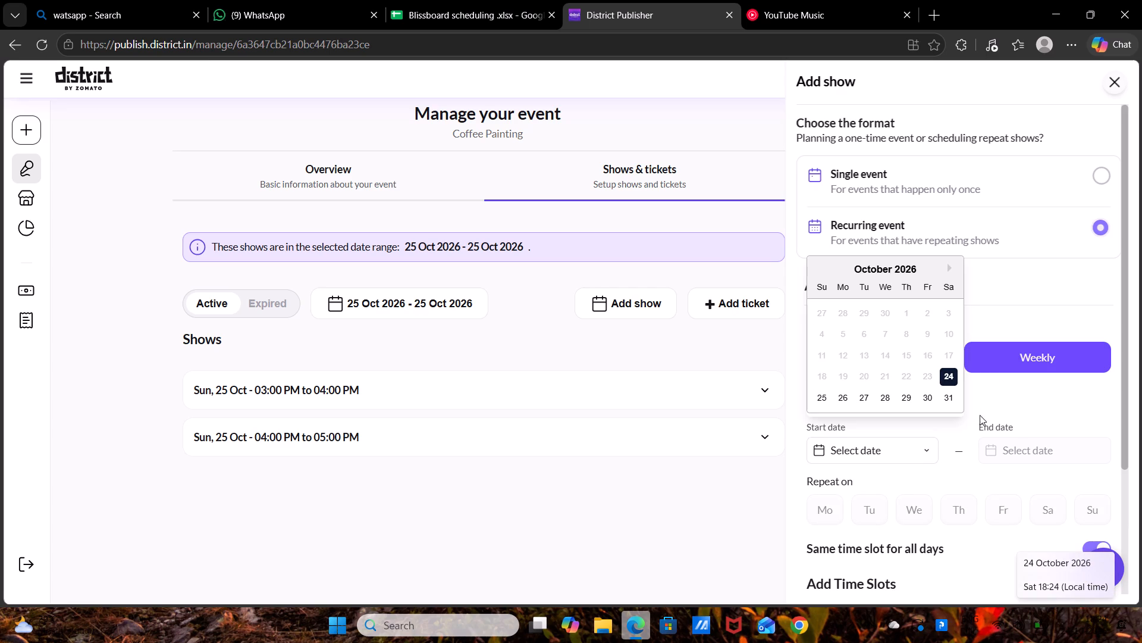
{"action": "left_click", "coordinate": [948, 399]}
{"action": "left_click", "coordinate": [1002, 444]}
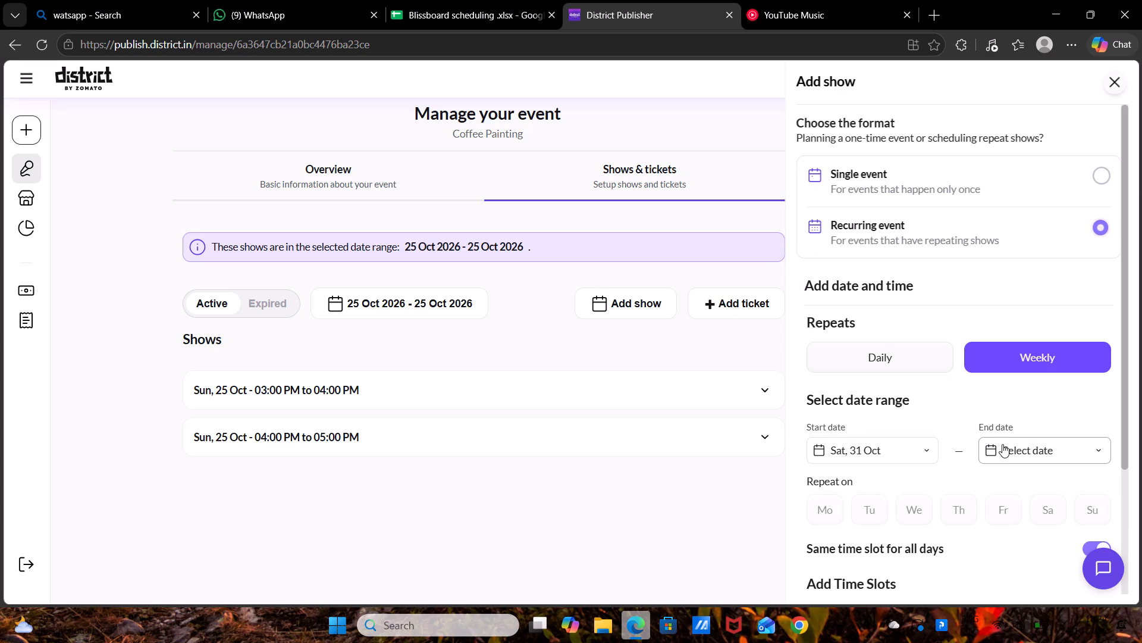
{"action": "left_click", "coordinate": [1099, 268]}
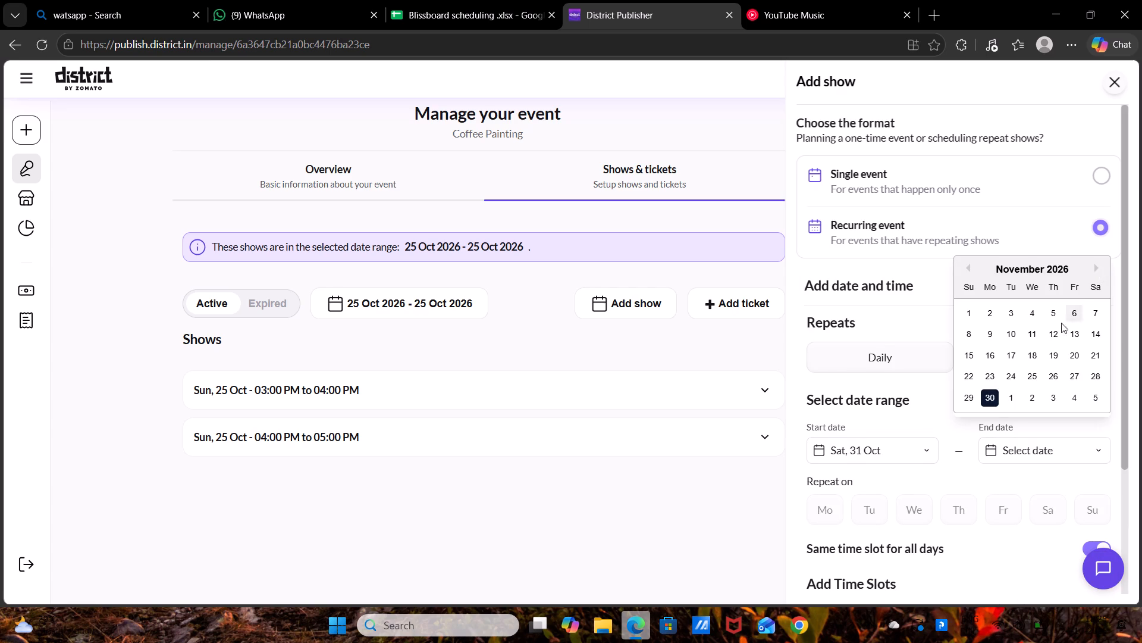
{"action": "left_click", "coordinate": [993, 392]}
{"action": "scroll", "coordinate": [993, 392], "scroll_direction": "down", "scroll_amount": 1}
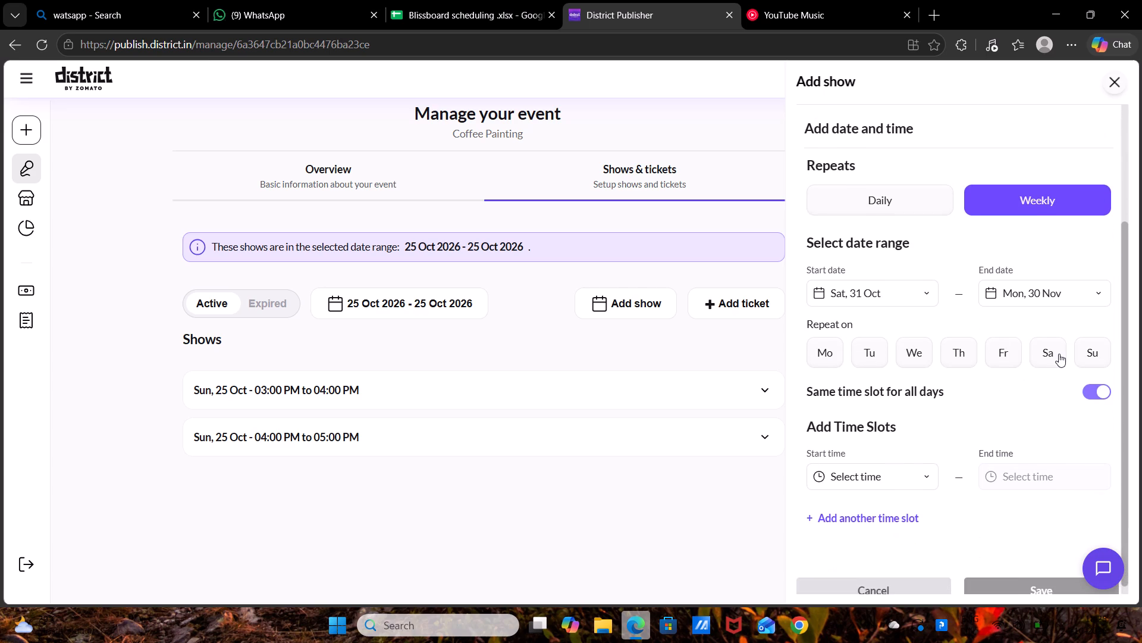
{"action": "left_click", "coordinate": [1059, 354]}
{"action": "left_click", "coordinate": [1086, 348]}
Give the recurring show time slots of 03:00–04:00 PM and 04:00–05:00 PM, and save the shows.
{"action": "scroll", "coordinate": [1086, 348], "scroll_direction": "down", "scroll_amount": 1}
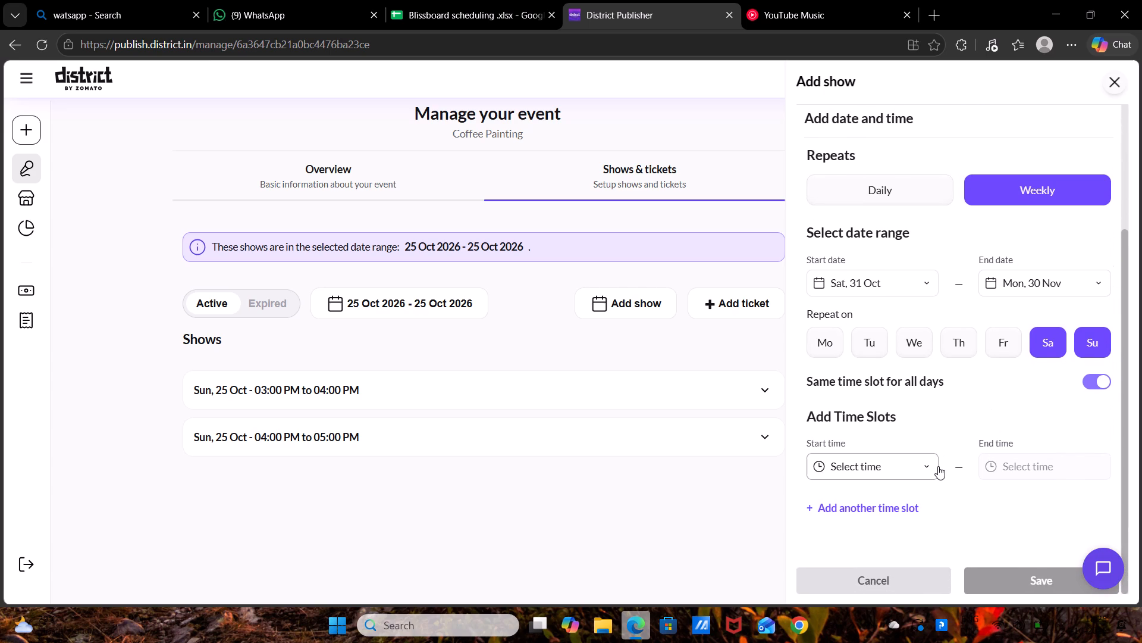
{"action": "left_click", "coordinate": [938, 466]}
{"action": "left_click", "coordinate": [934, 369]}
{"action": "left_click_drag", "start_coordinate": [934, 369], "coordinate": [866, 320]}
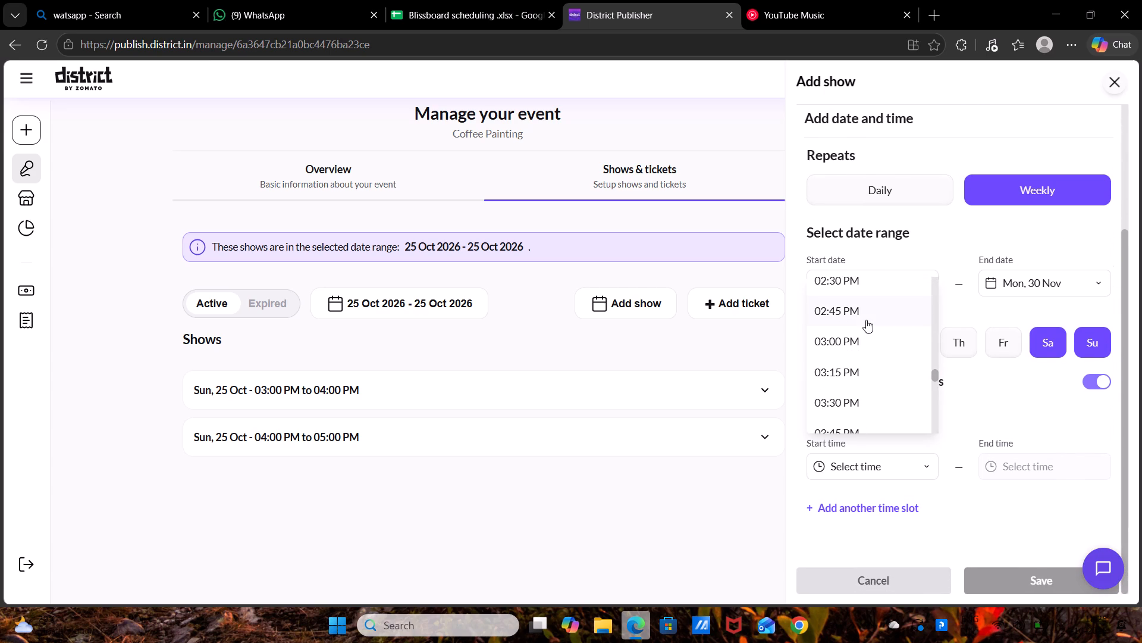
{"action": "left_click", "coordinate": [867, 339]}
{"action": "left_click", "coordinate": [1057, 463]}
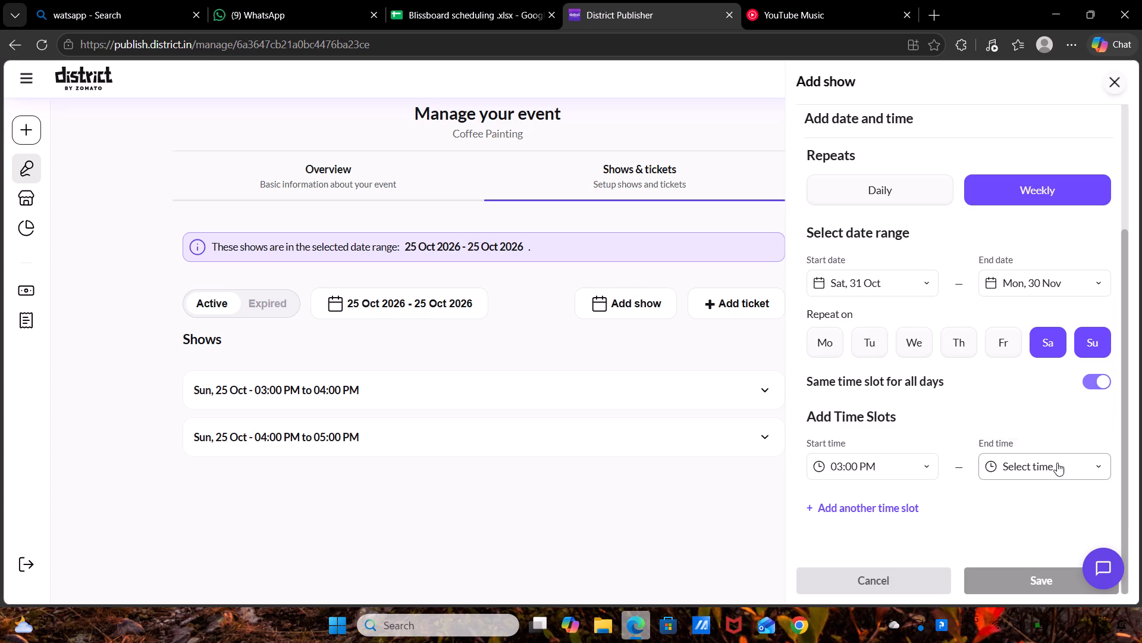
{"action": "left_click", "coordinate": [1057, 392]}
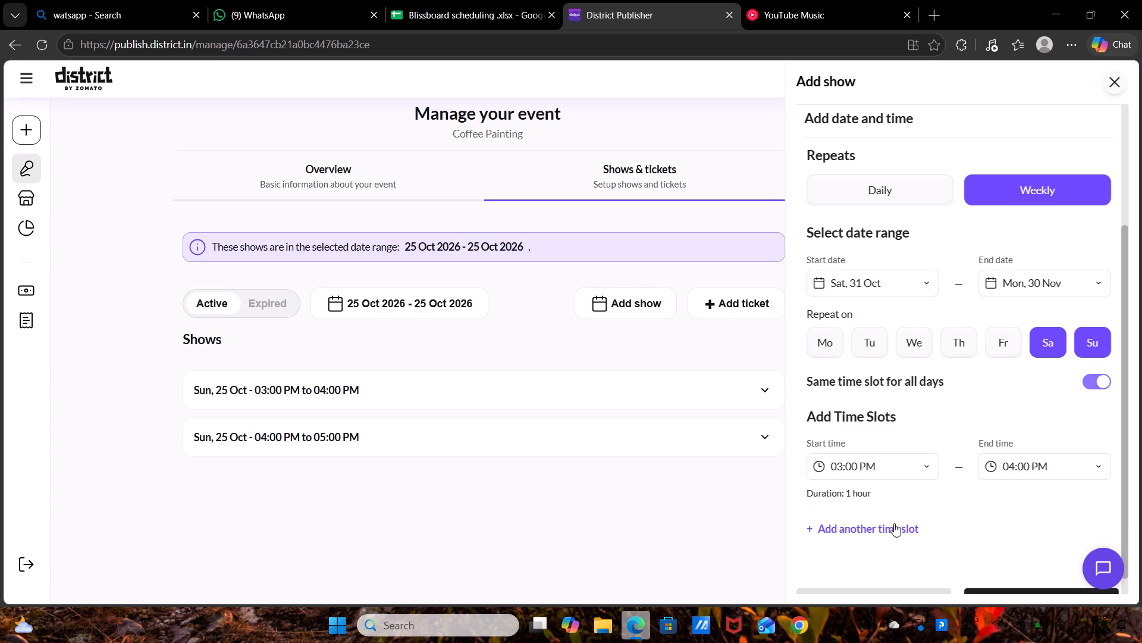
{"action": "left_click", "coordinate": [896, 536]}
{"action": "double_click", "coordinate": [896, 536]}
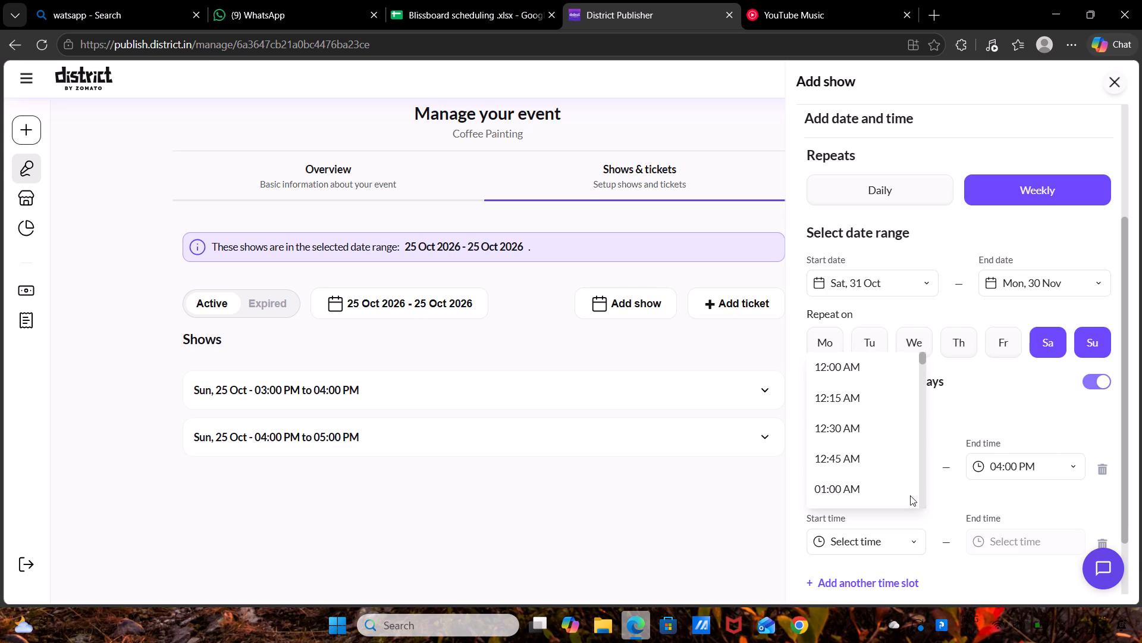
{"action": "left_click_drag", "start_coordinate": [922, 450], "coordinate": [925, 456]}
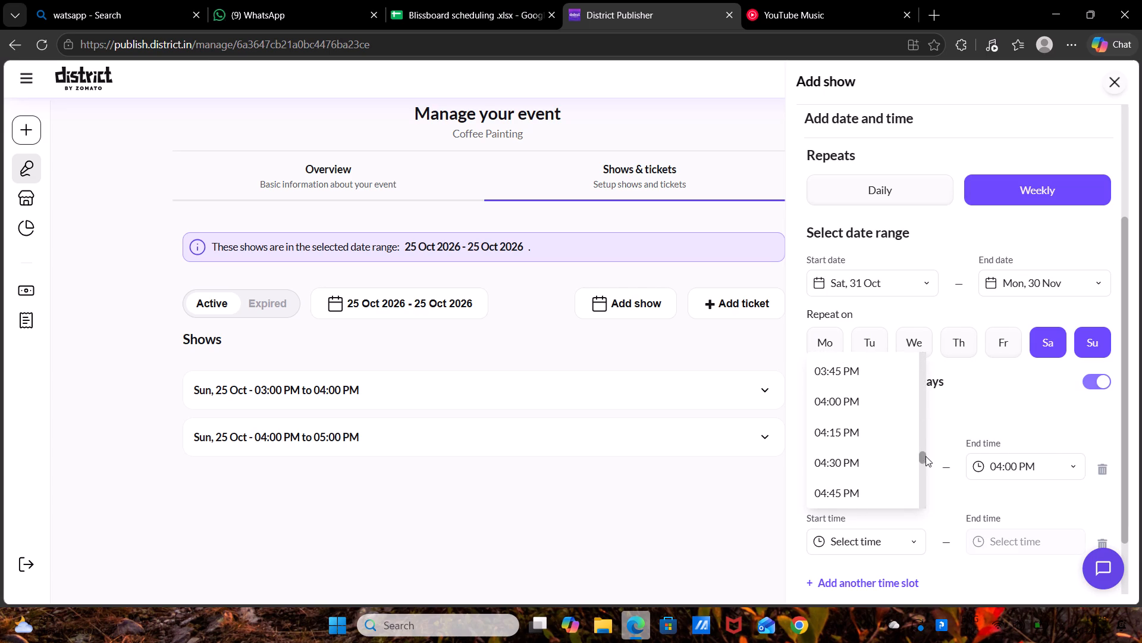
{"action": "left_click_drag", "start_coordinate": [925, 456], "coordinate": [850, 398]}
{"action": "left_click", "coordinate": [850, 398]}
{"action": "left_click", "coordinate": [1037, 535]}
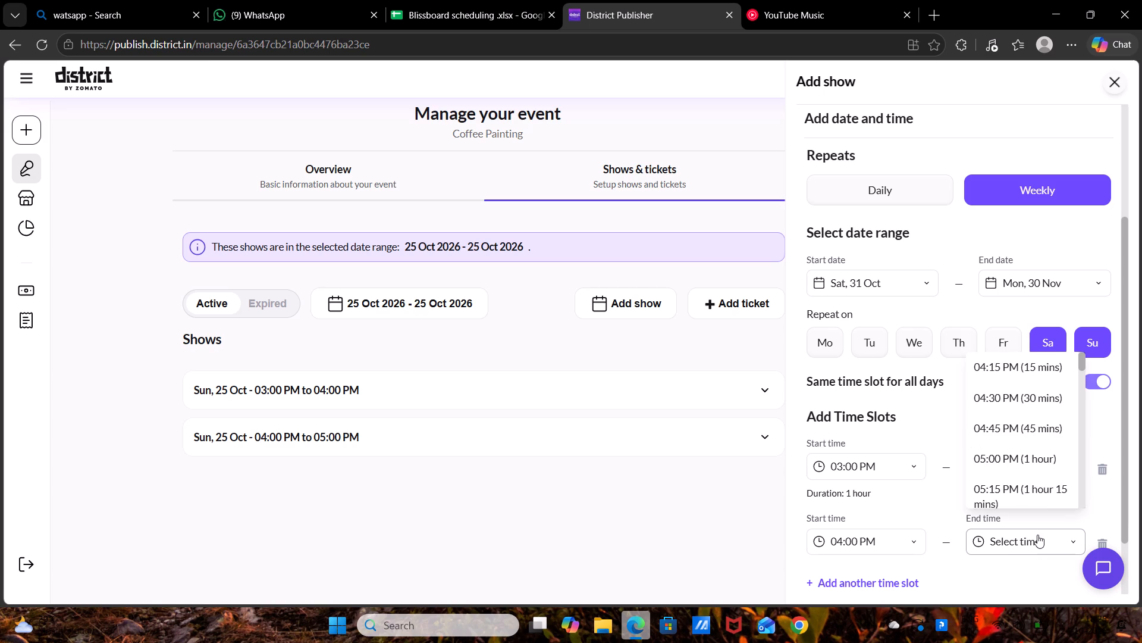
{"action": "left_click", "coordinate": [1046, 463]}
{"action": "scroll", "coordinate": [1046, 463], "scroll_direction": "down", "scroll_amount": 3}
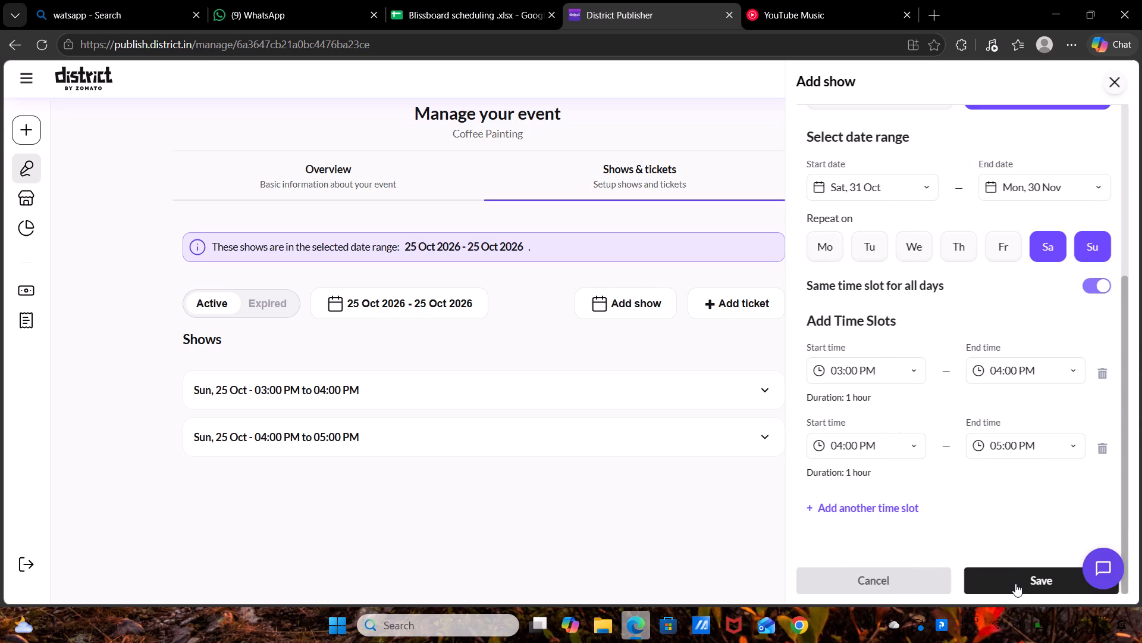
{"action": "left_click", "coordinate": [1015, 583]}
{"action": "left_click", "coordinate": [791, 463]}
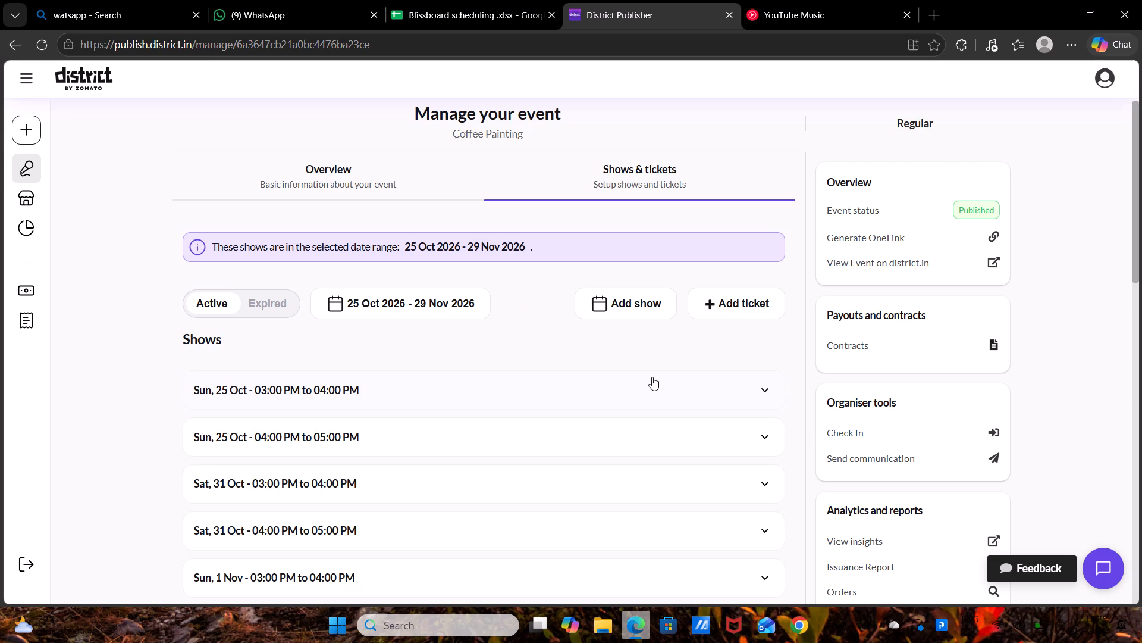
Disable only the Sun, 8 Nov show from 03:00 PM to 04:00 PM.
{"action": "left_click", "coordinate": [633, 370]}
{"action": "scroll", "coordinate": [633, 370], "scroll_direction": "down", "scroll_amount": 2}
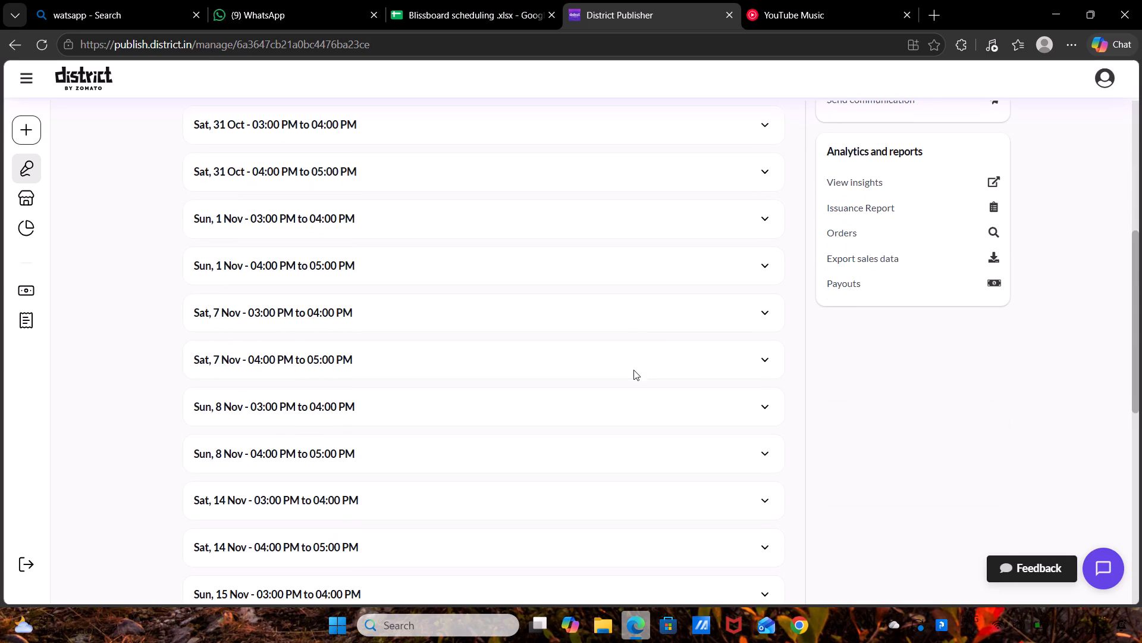
{"action": "left_click", "coordinate": [660, 337]}
{"action": "left_click", "coordinate": [683, 402]}
{"action": "left_click", "coordinate": [763, 504]}
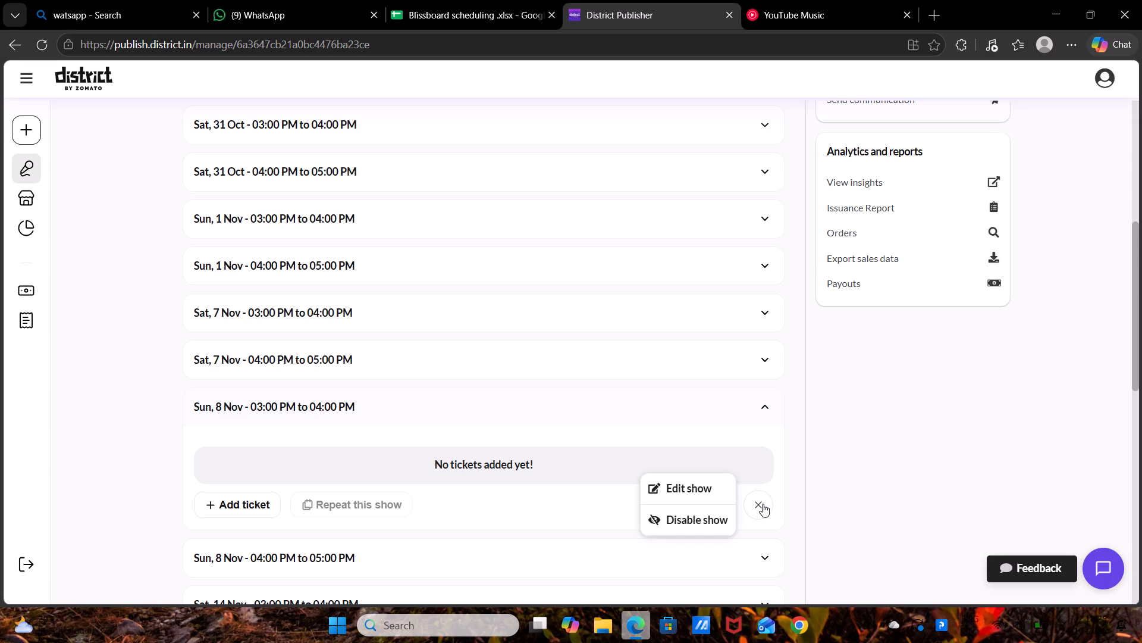
{"action": "left_click", "coordinate": [699, 513]}
{"action": "left_click", "coordinate": [756, 525]}
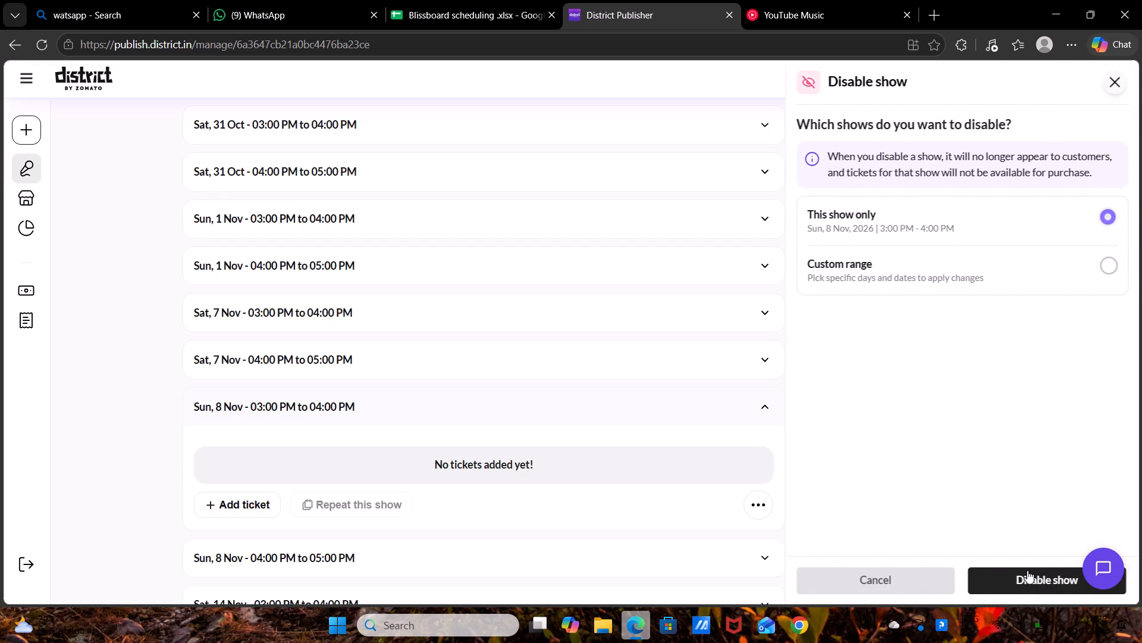
{"action": "left_click", "coordinate": [1027, 570]}
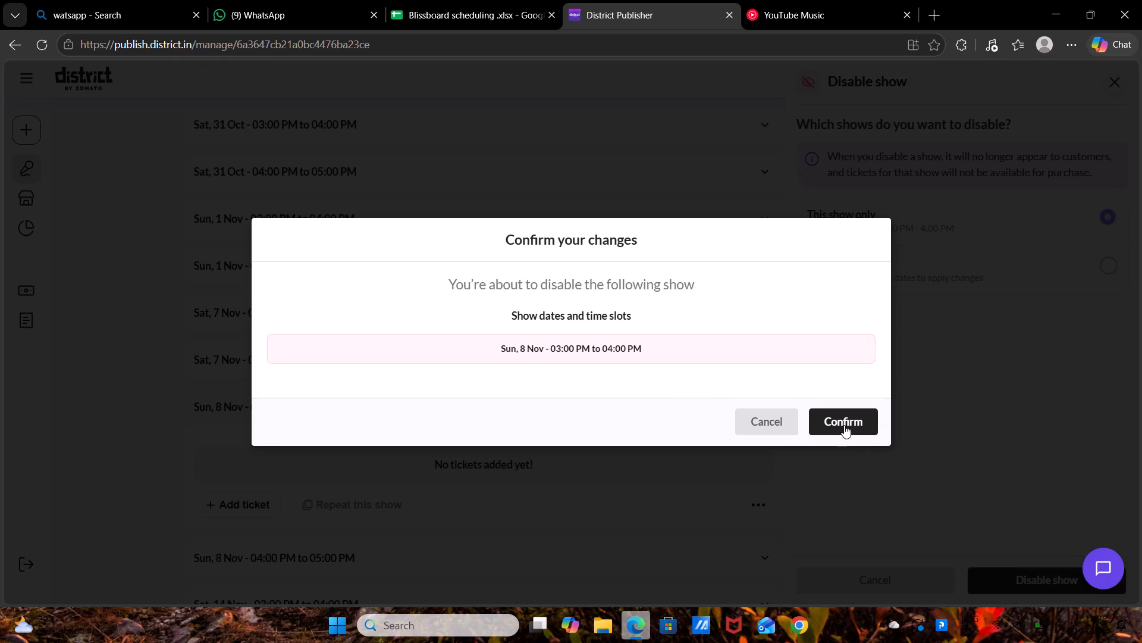
{"action": "left_click", "coordinate": [841, 422]}
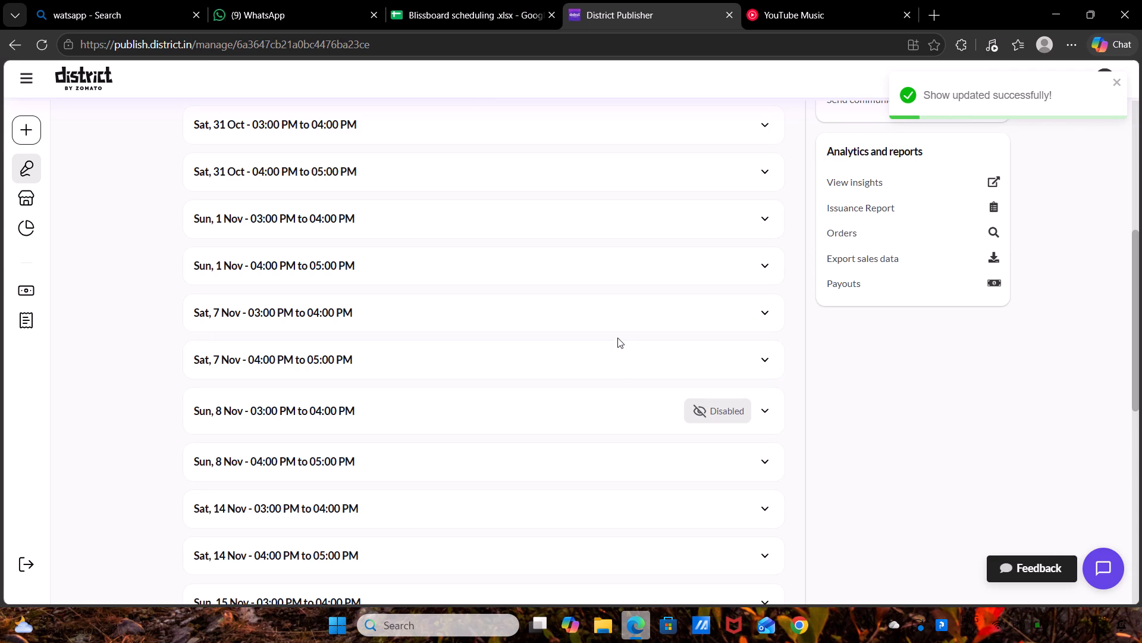
Disable only the Sun, 8 Nov show from 04:00 PM to 05:00 PM.
{"action": "left_click", "coordinate": [654, 452]}
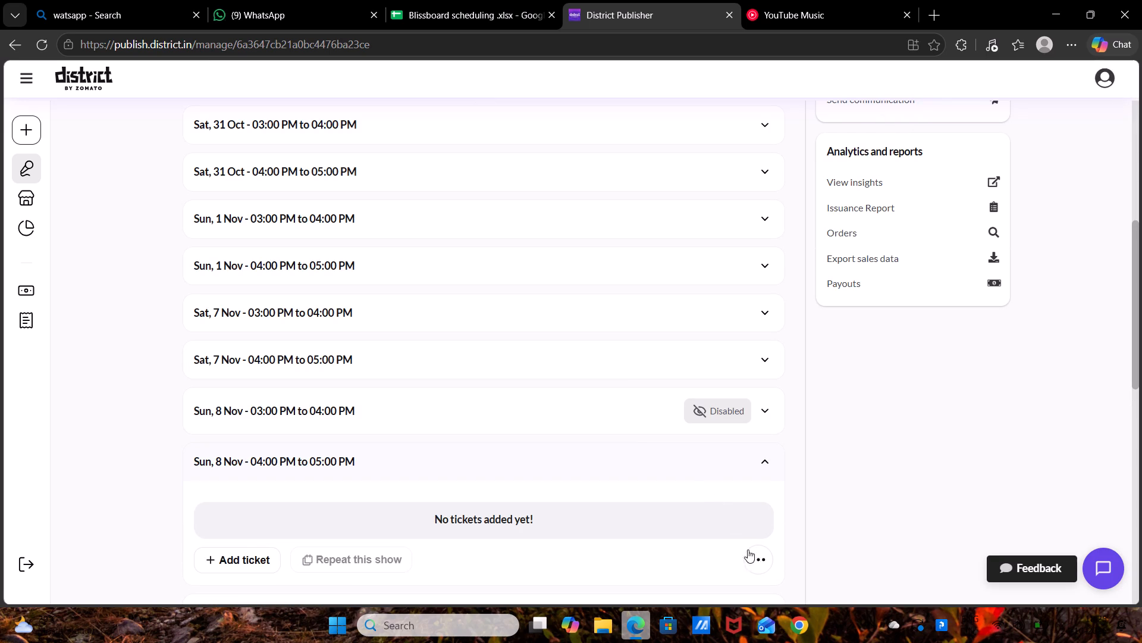
{"action": "left_click", "coordinate": [753, 557]}
{"action": "left_click", "coordinate": [723, 566]}
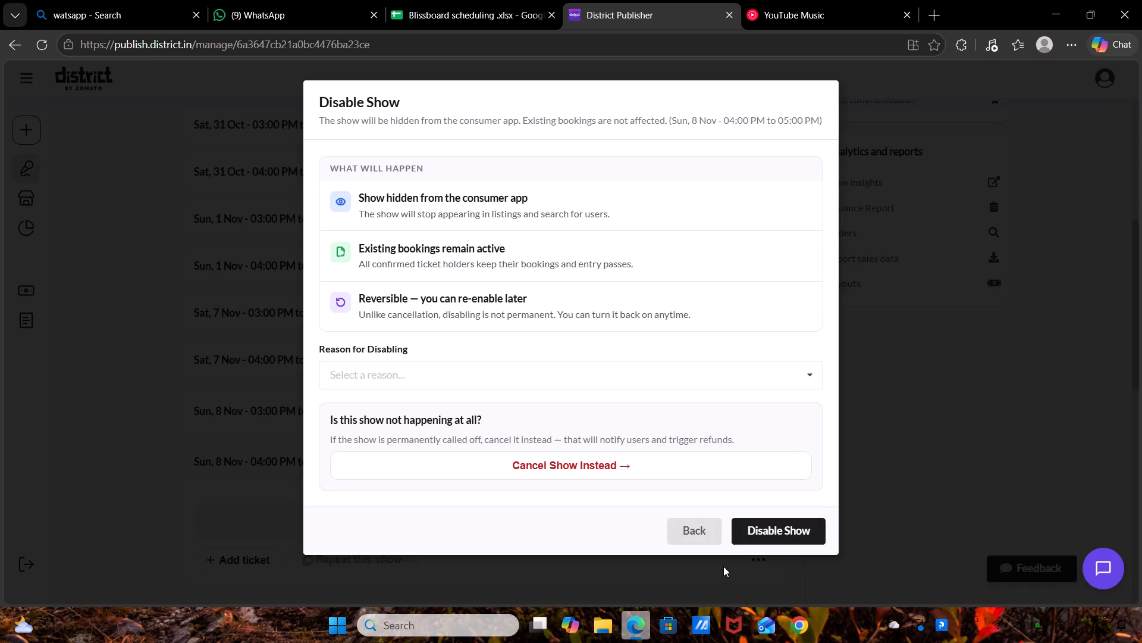
{"action": "left_click", "coordinate": [776, 538]}
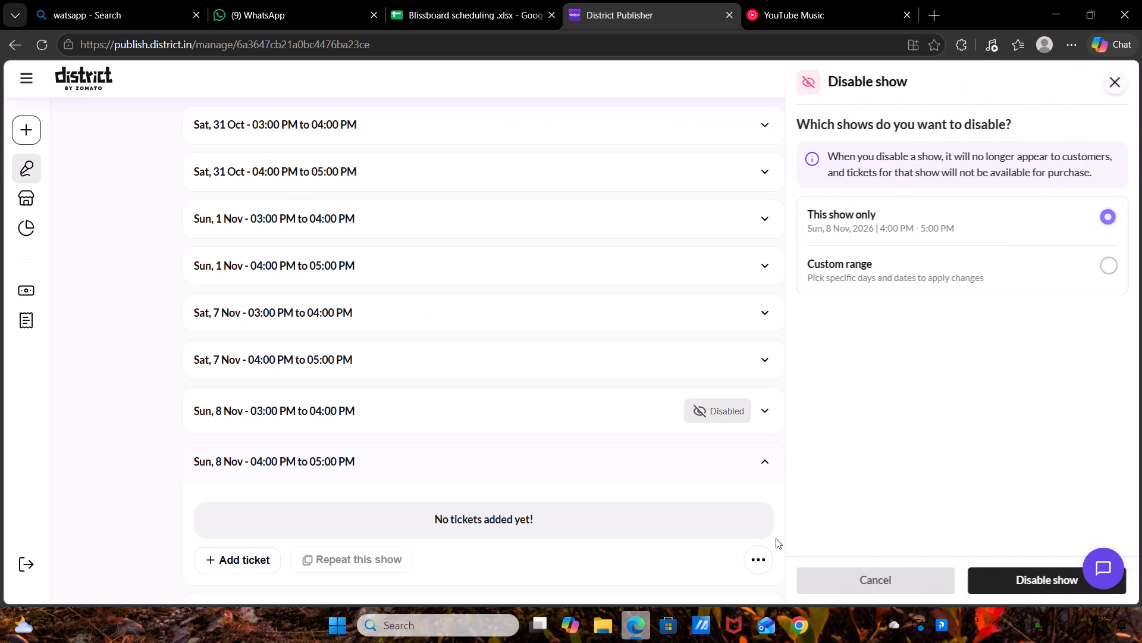
{"action": "double_click", "coordinate": [1024, 573]}
{"action": "left_click", "coordinate": [858, 433]}
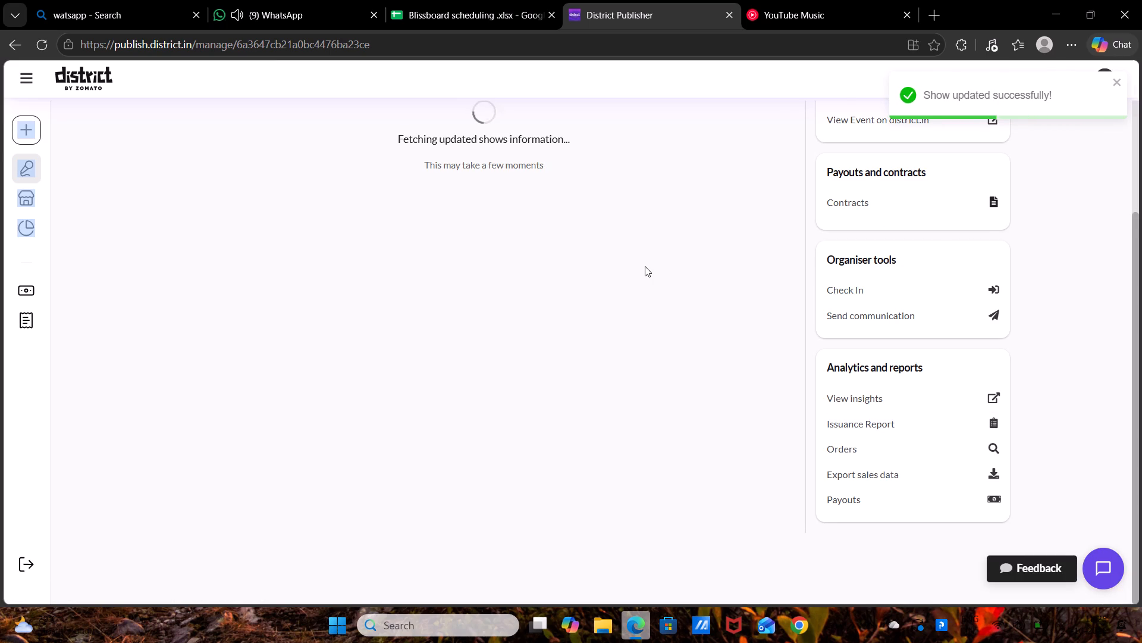
Start adding a ticket to the Sat, 31 Oct show from 03:00 PM to 04:00 PM.
{"action": "scroll", "coordinate": [704, 216], "scroll_direction": "up", "scroll_amount": 1}
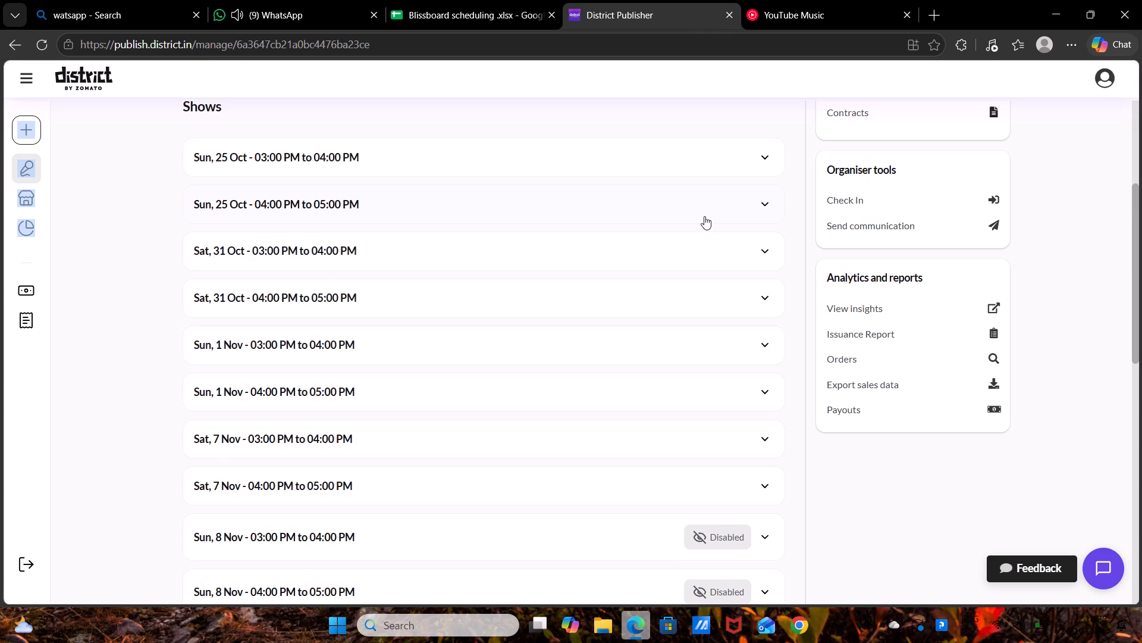
{"action": "left_click", "coordinate": [743, 252]}
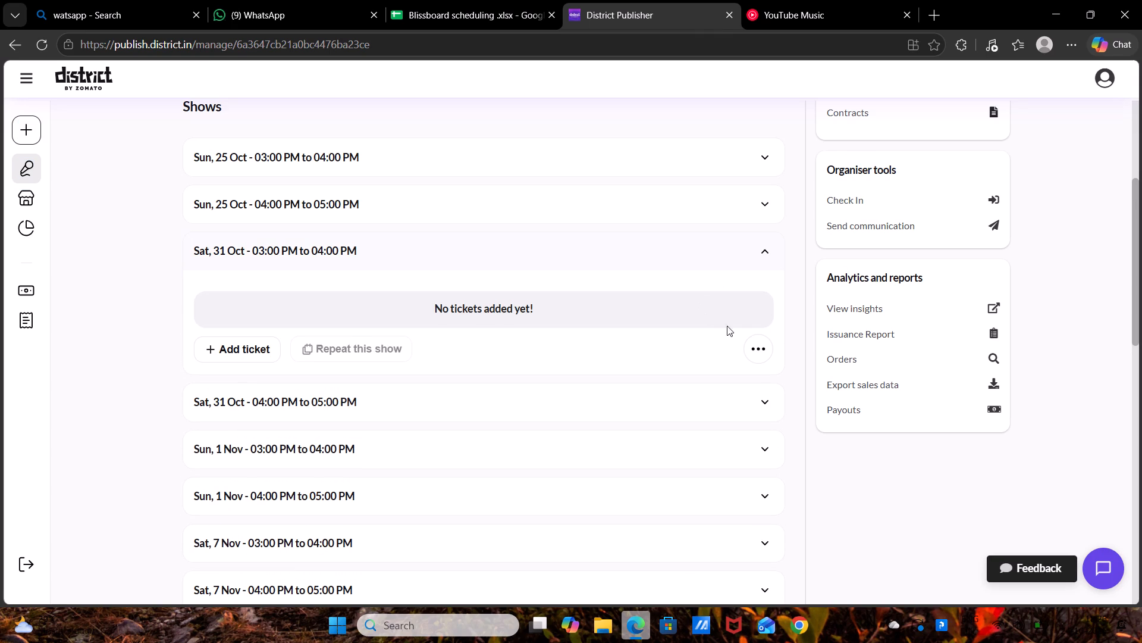
{"action": "left_click", "coordinate": [752, 341]}
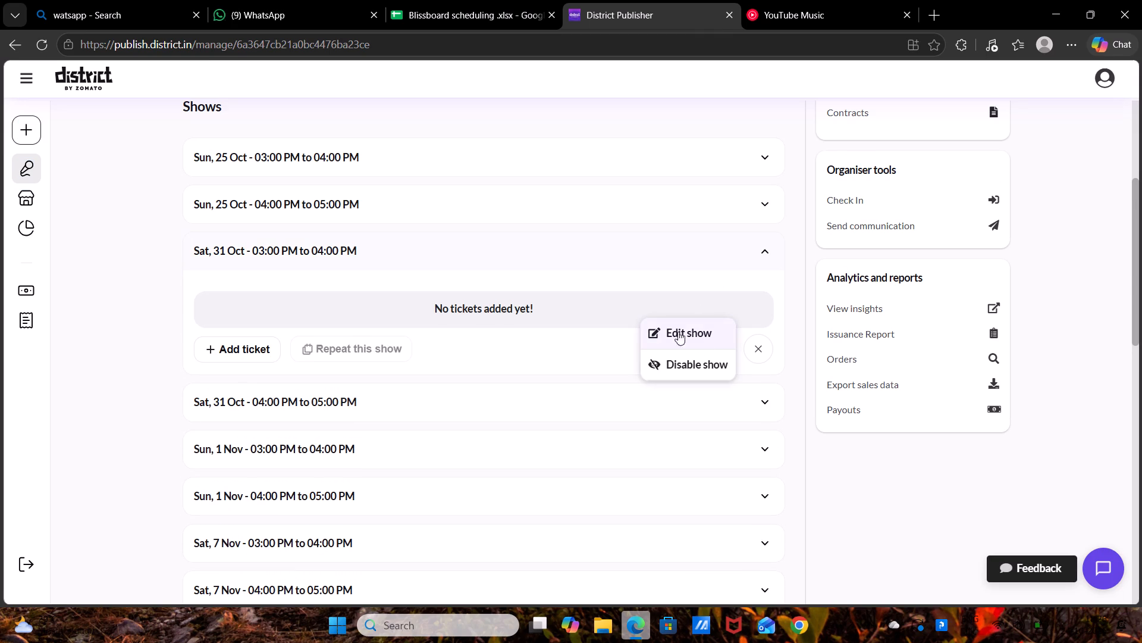
{"action": "left_click", "coordinate": [243, 359]}
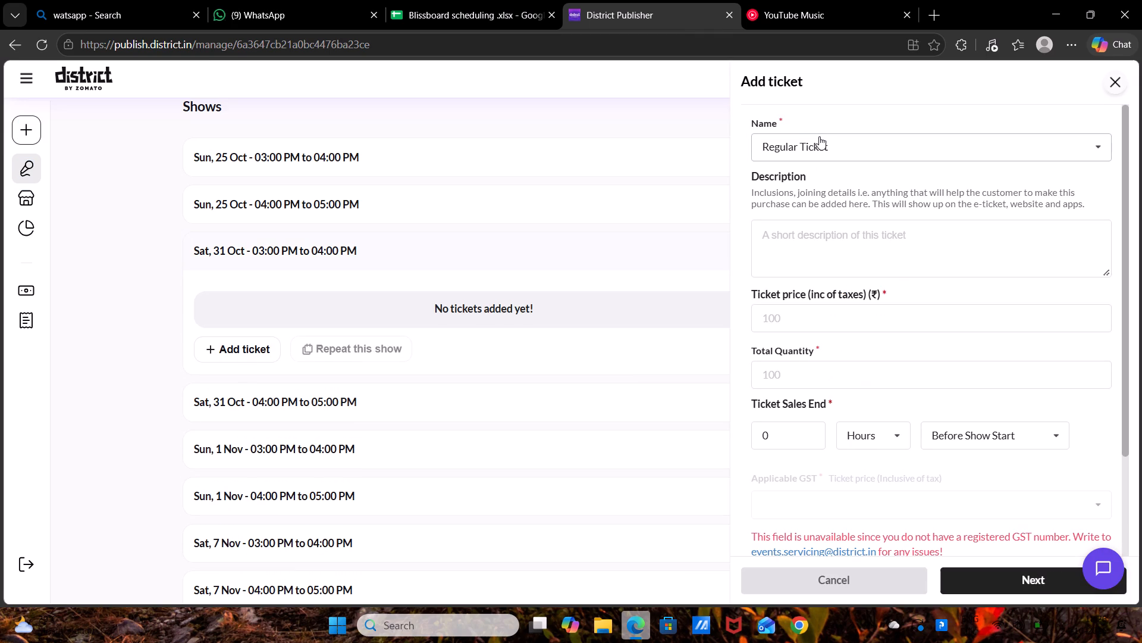